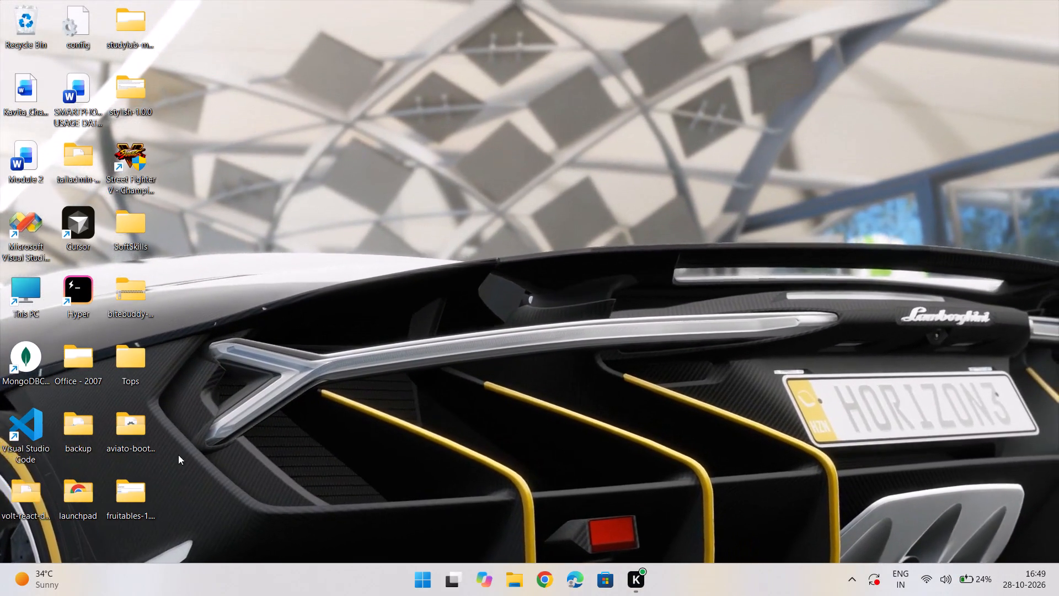
Launch the VN video editor, open the Oct 24, 2026 project and dismiss the version update notice.
click(429, 582)
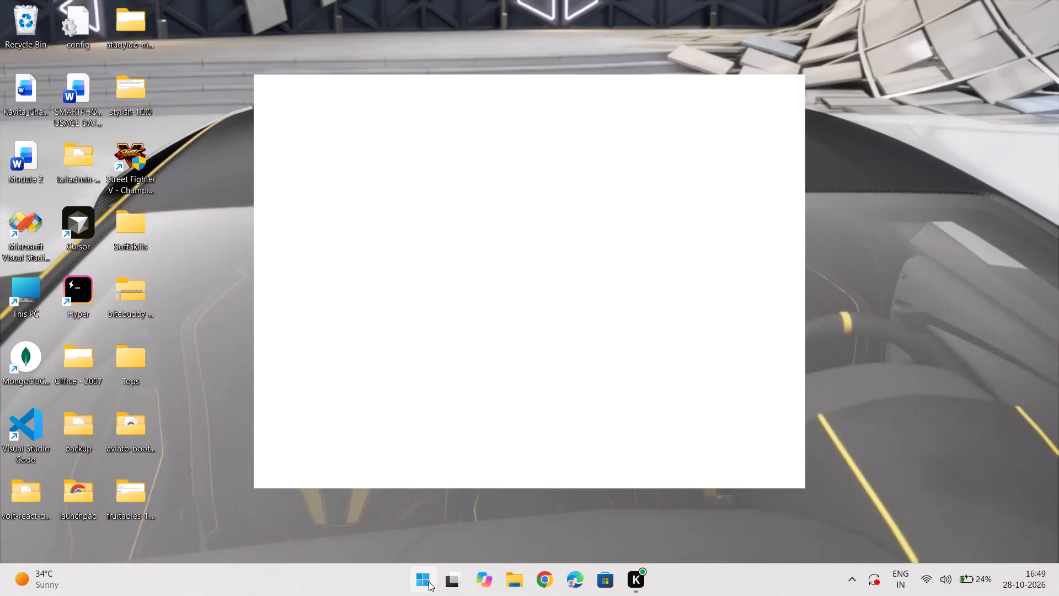
text(vn)
key(Return)
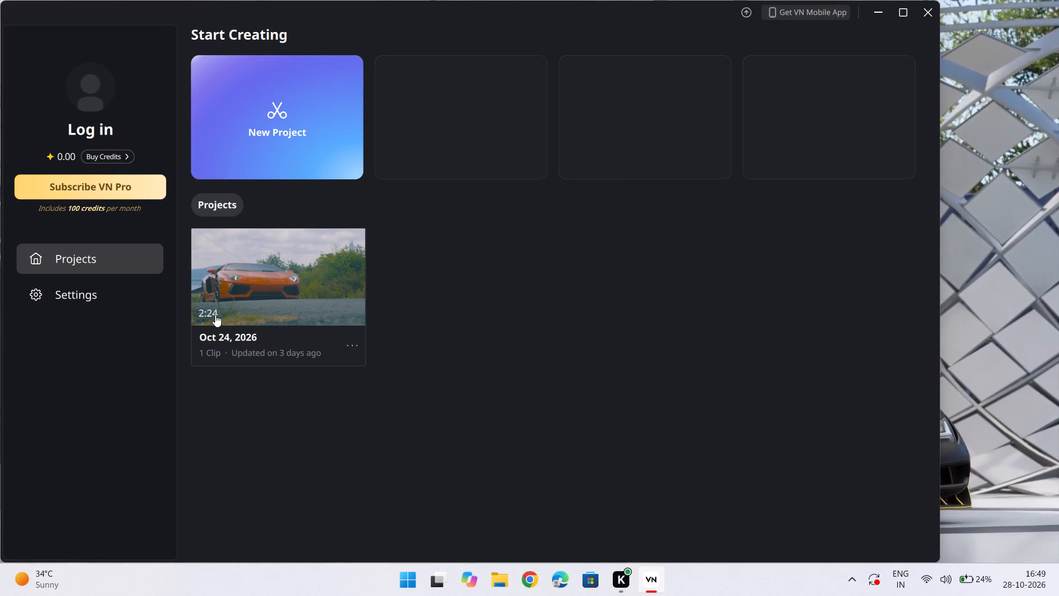
double_click(250, 308)
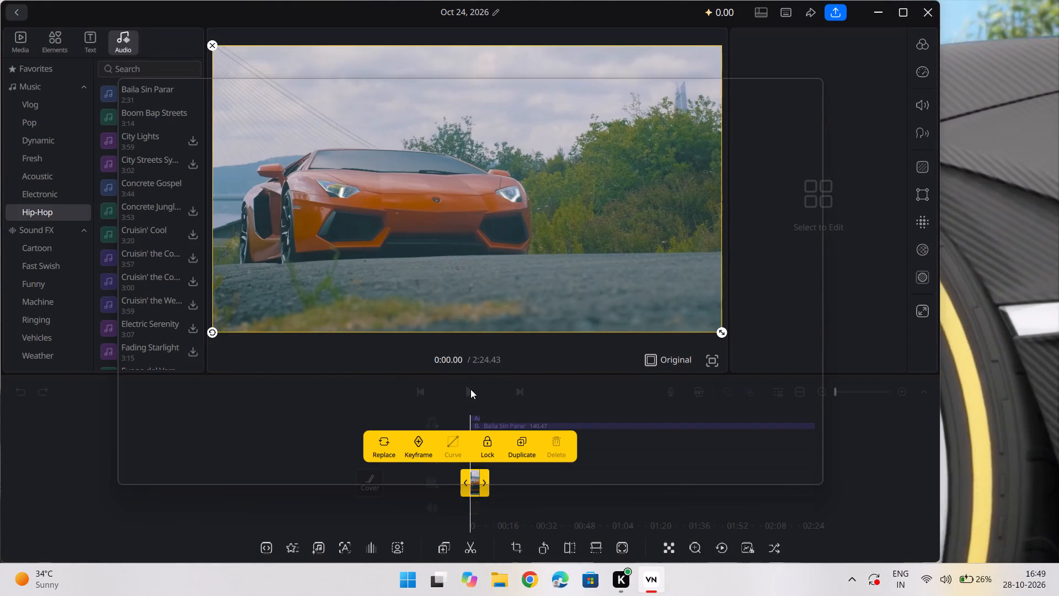
scroll(475, 383, down, 10)
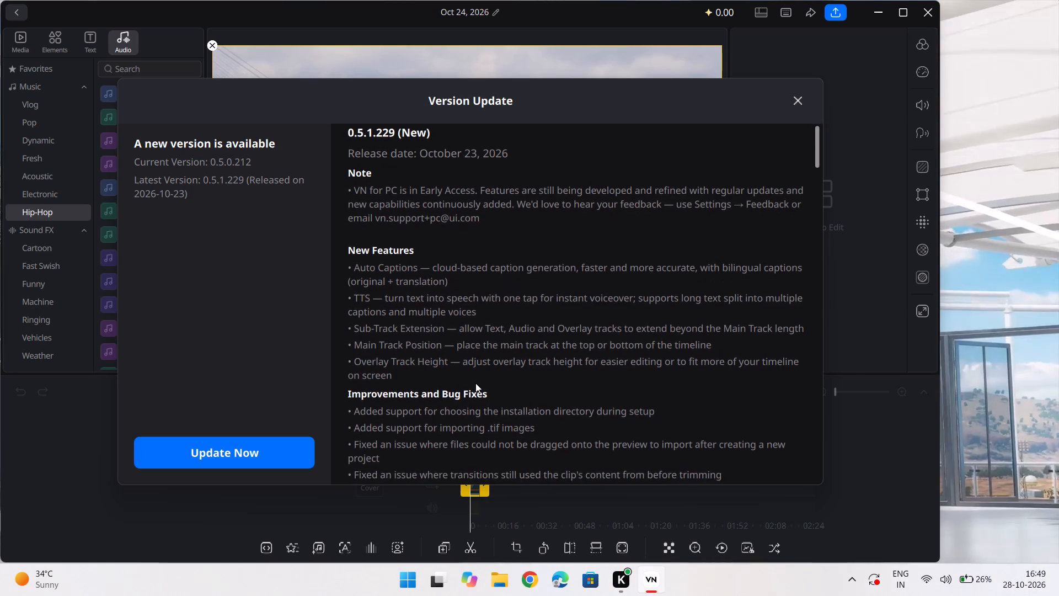
scroll(475, 383, down, 2)
click(793, 103)
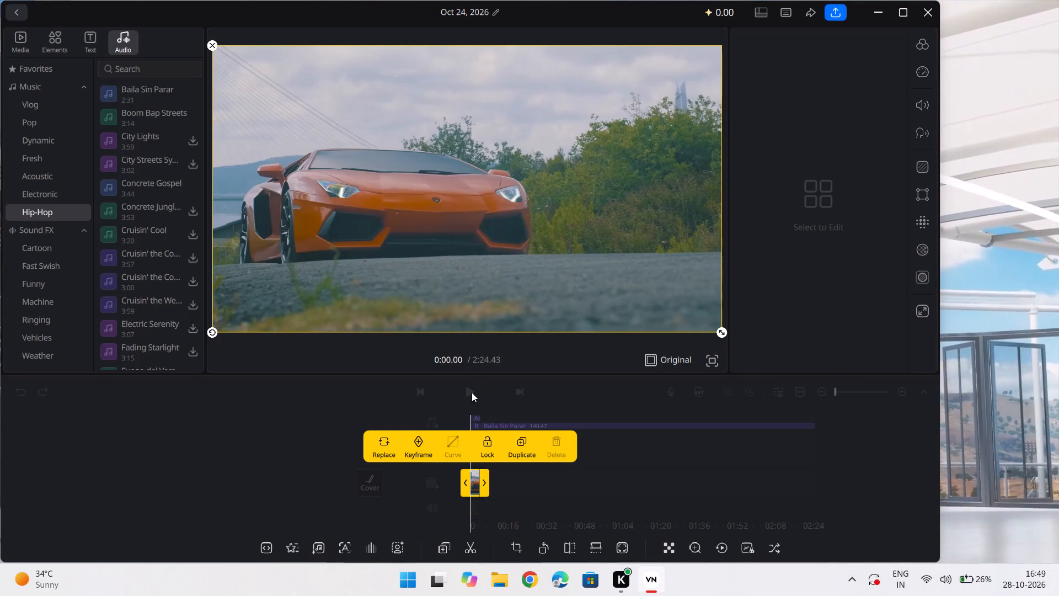
Play back the existing edit and return to the start of the timeline.
click(472, 392)
click(468, 391)
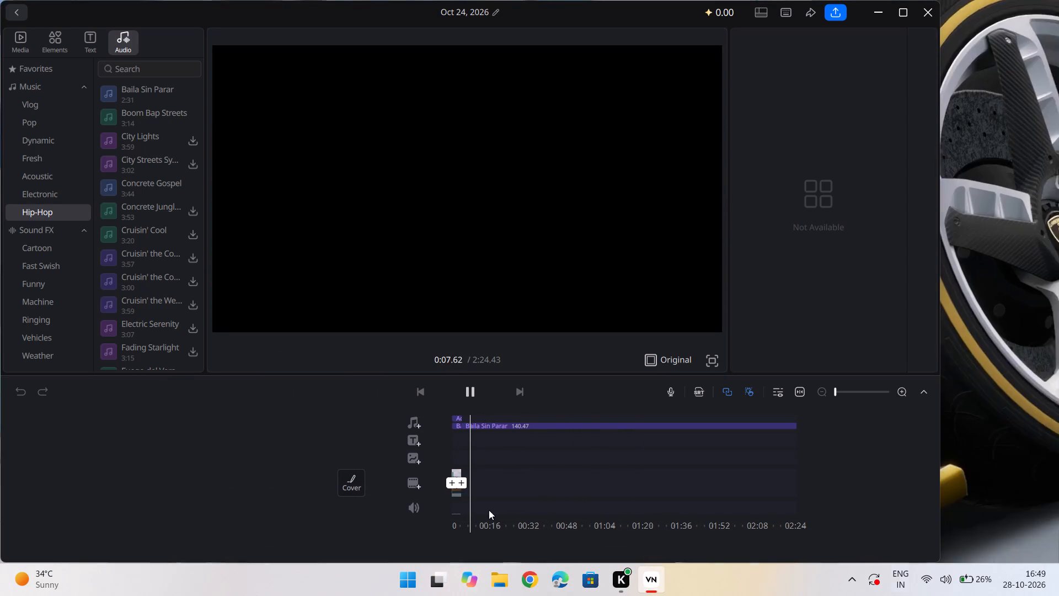
scroll(469, 466, right, 2)
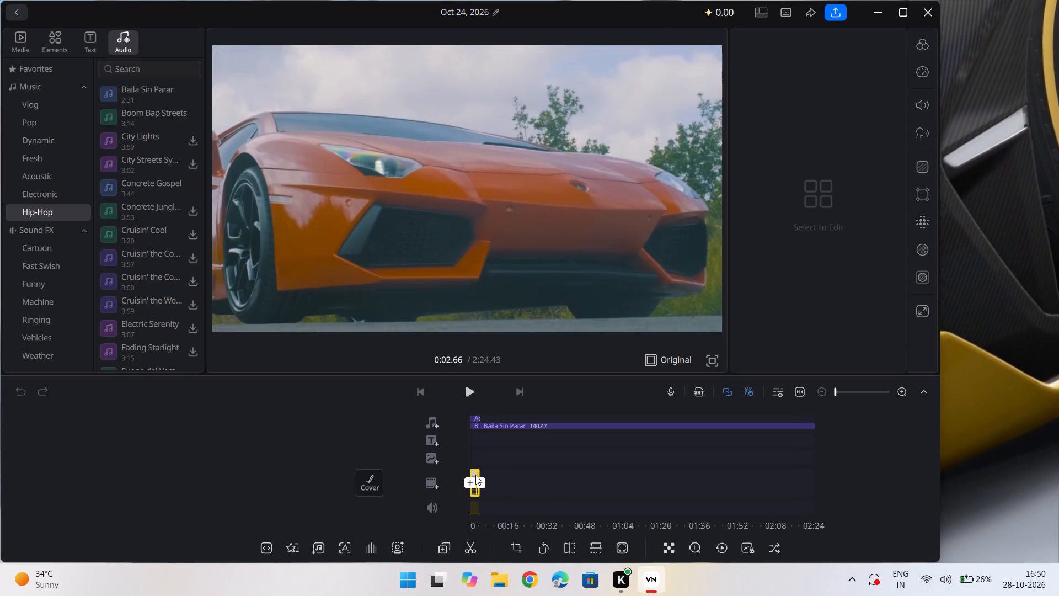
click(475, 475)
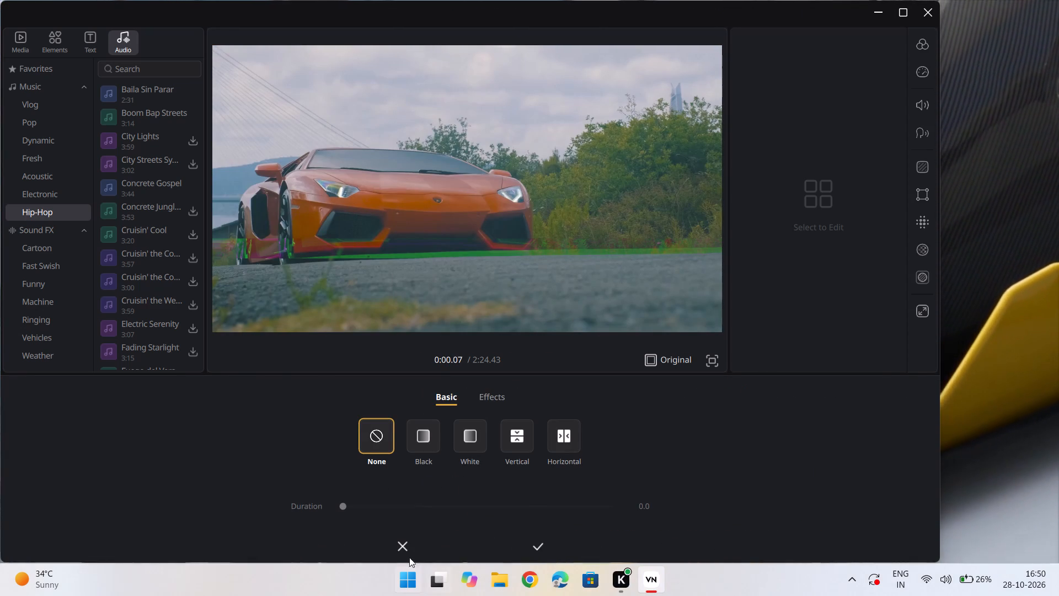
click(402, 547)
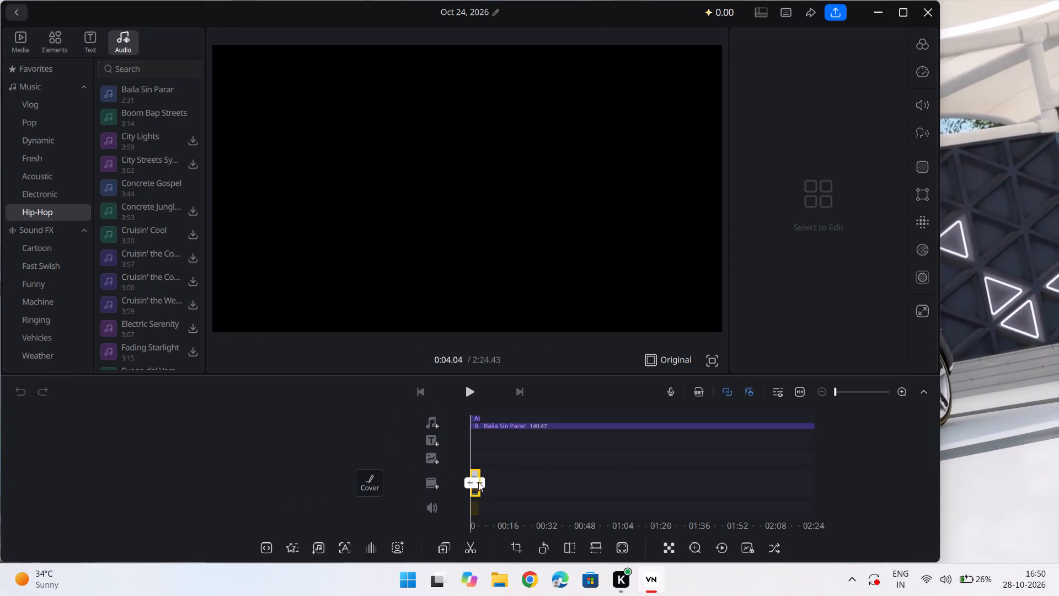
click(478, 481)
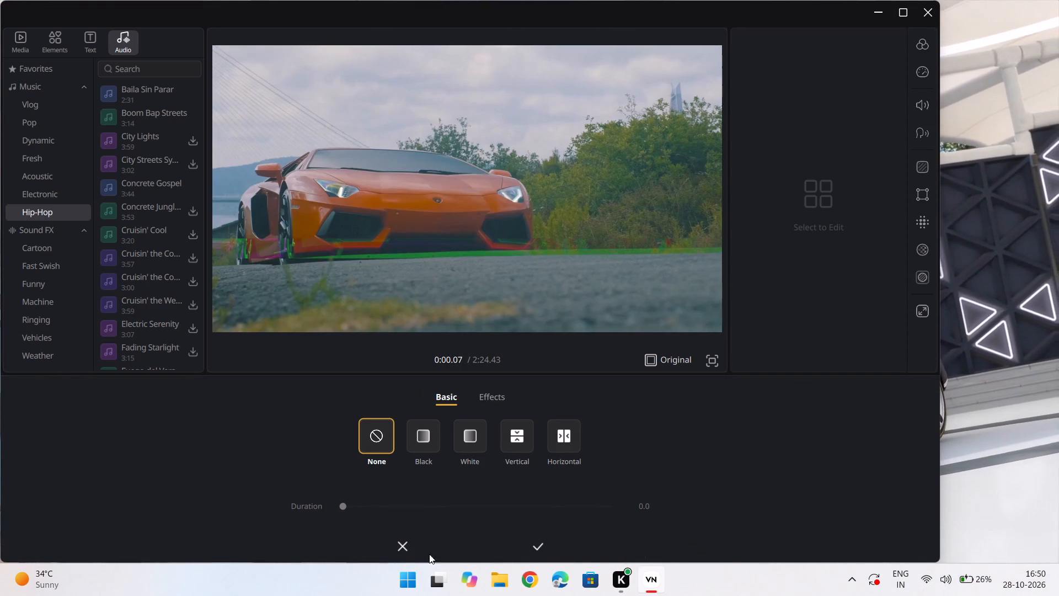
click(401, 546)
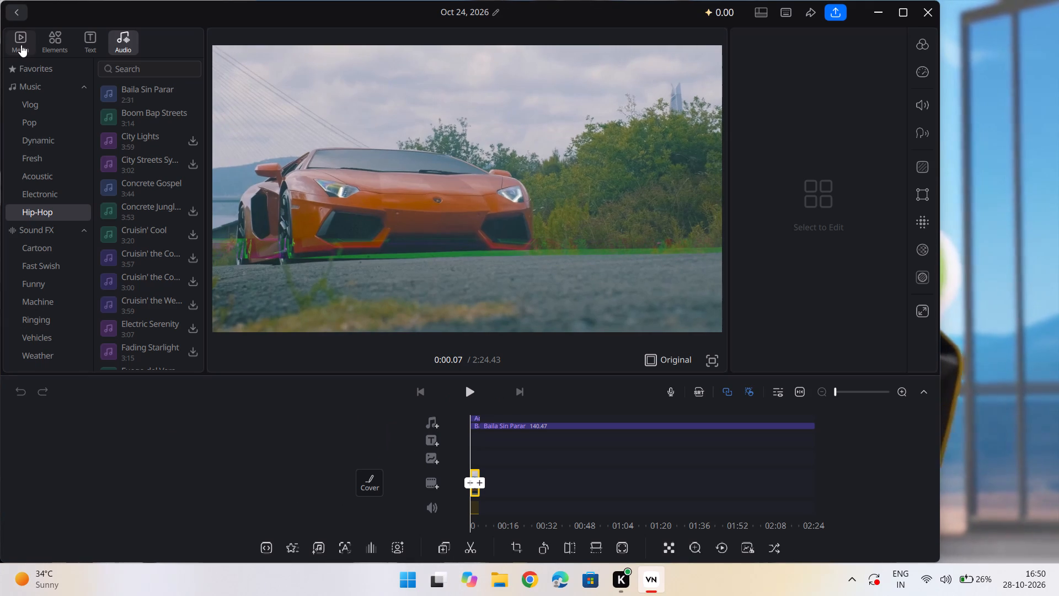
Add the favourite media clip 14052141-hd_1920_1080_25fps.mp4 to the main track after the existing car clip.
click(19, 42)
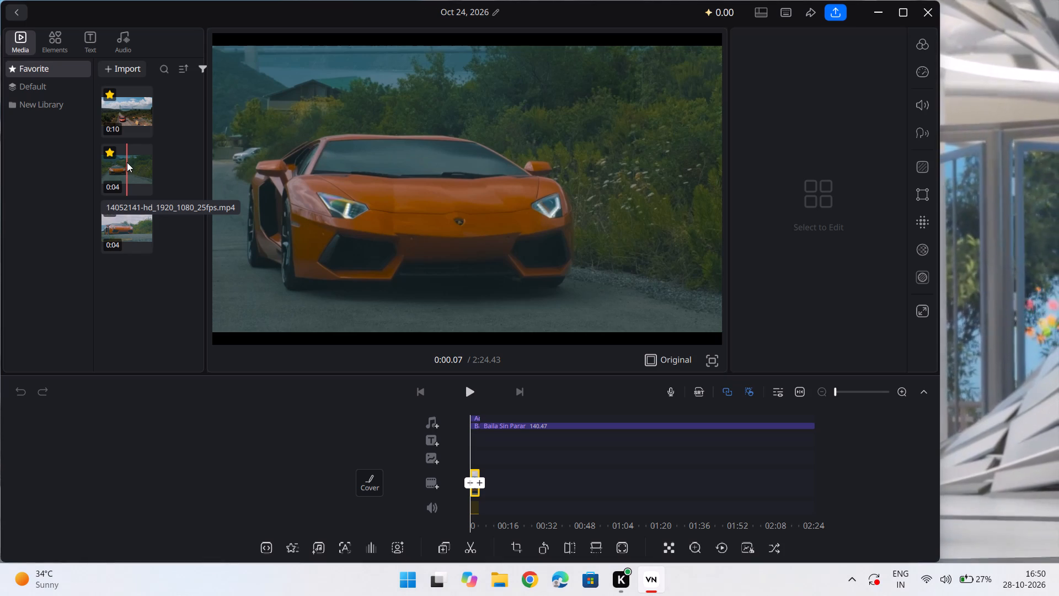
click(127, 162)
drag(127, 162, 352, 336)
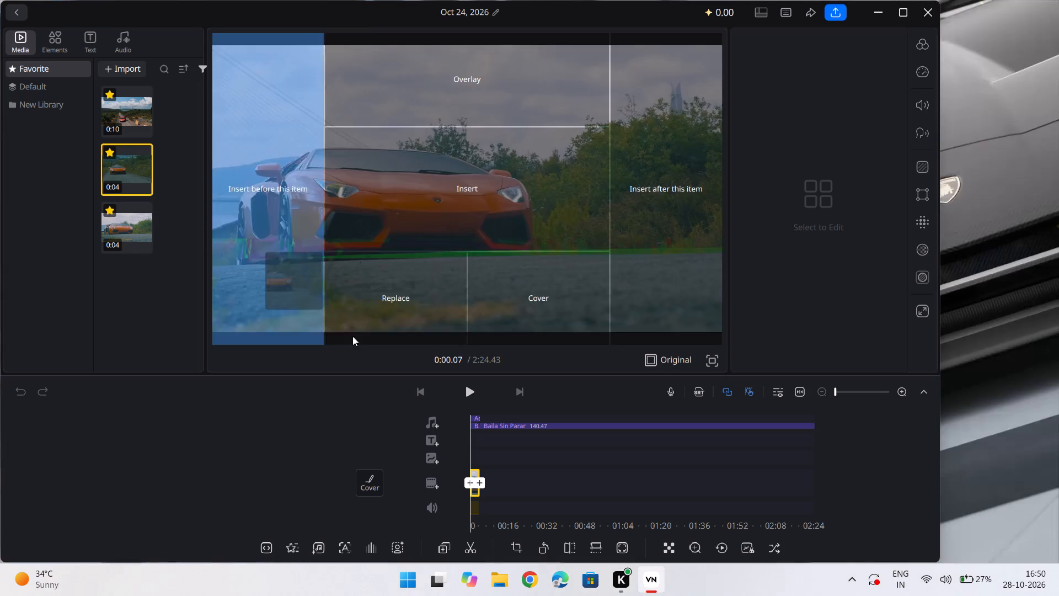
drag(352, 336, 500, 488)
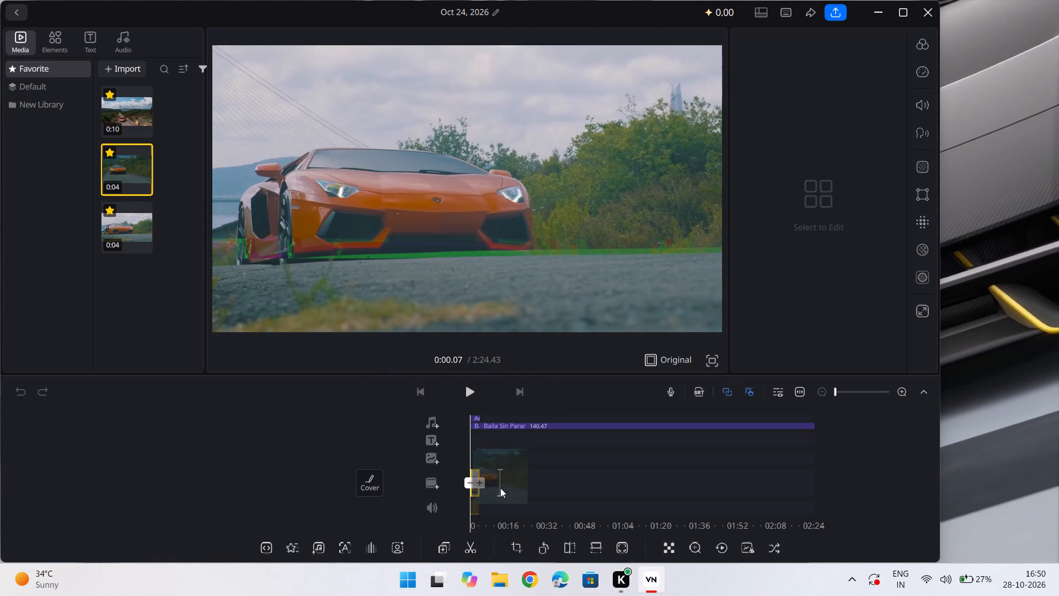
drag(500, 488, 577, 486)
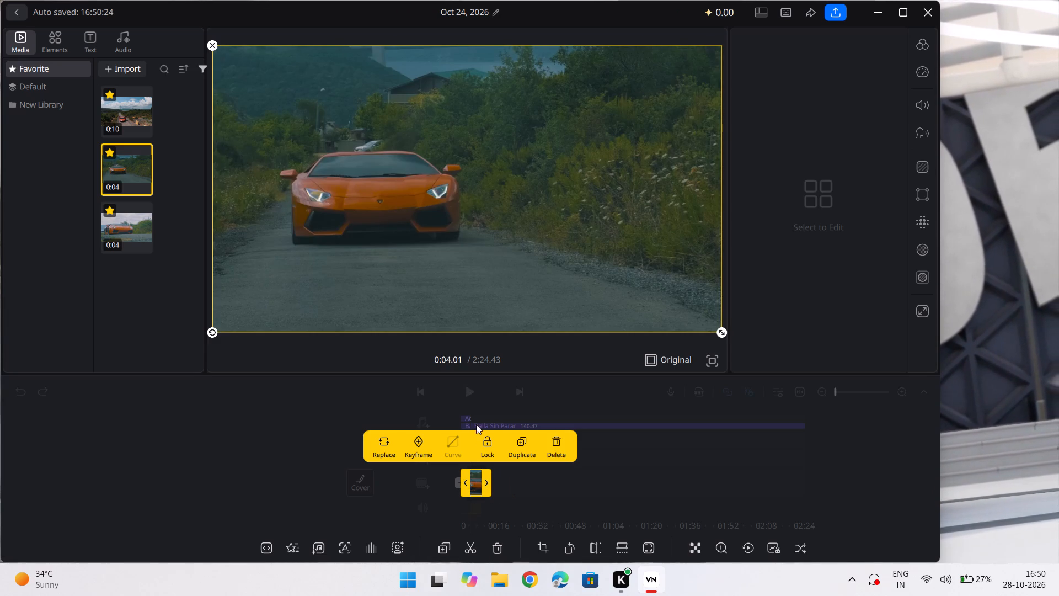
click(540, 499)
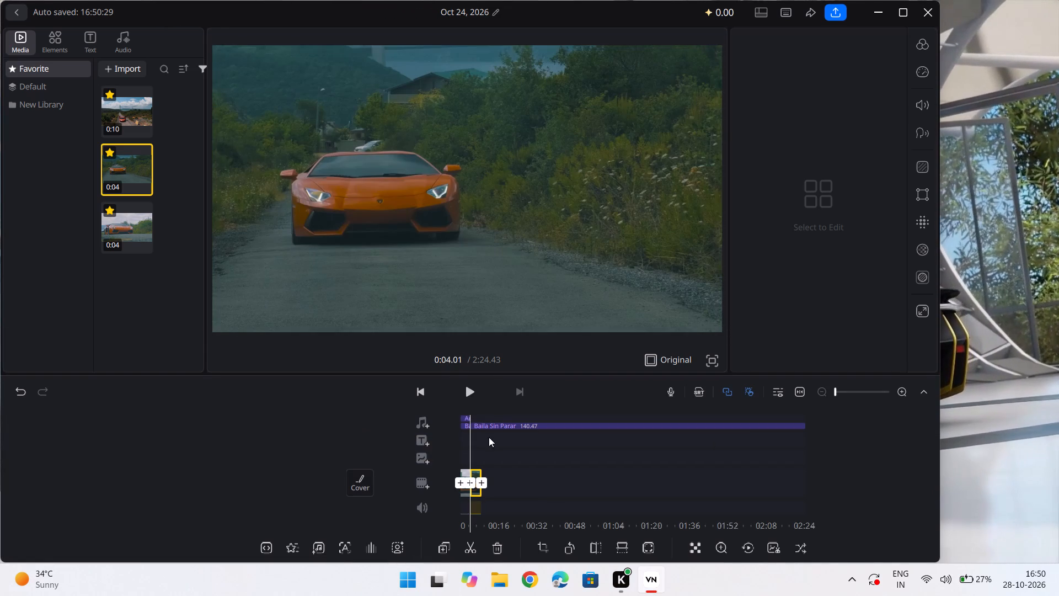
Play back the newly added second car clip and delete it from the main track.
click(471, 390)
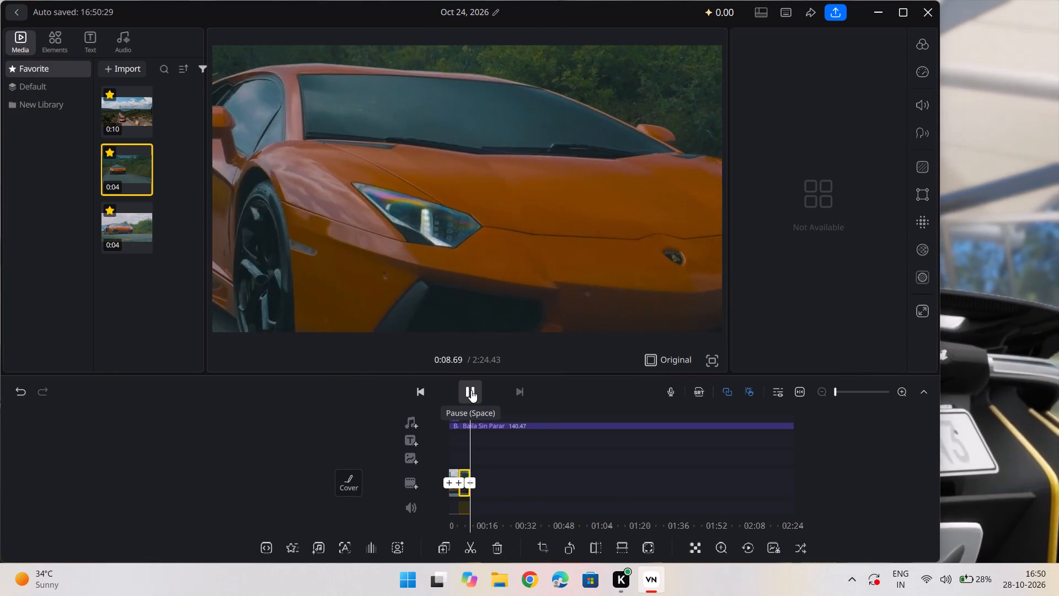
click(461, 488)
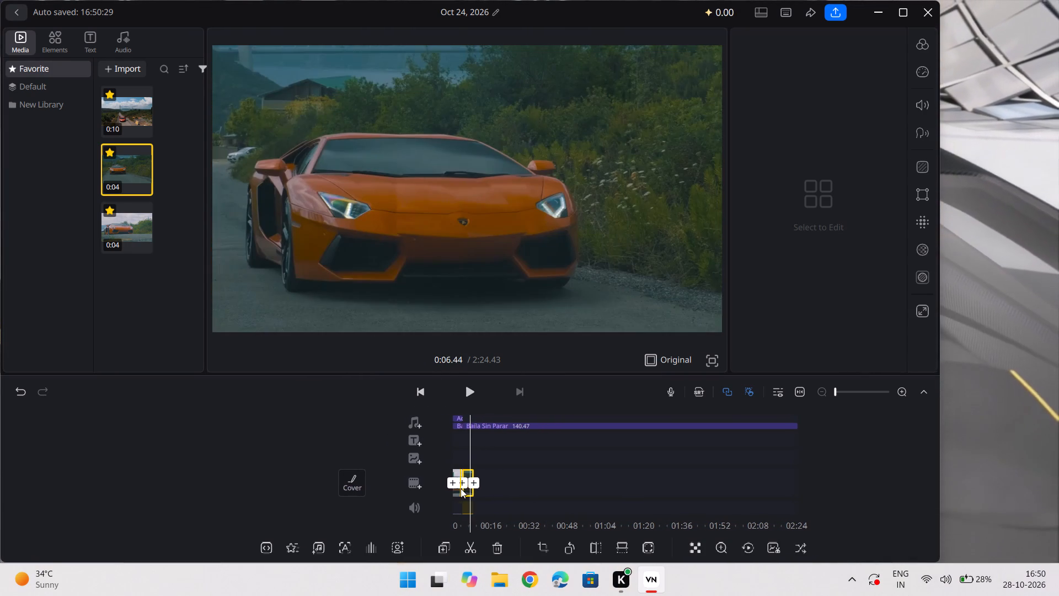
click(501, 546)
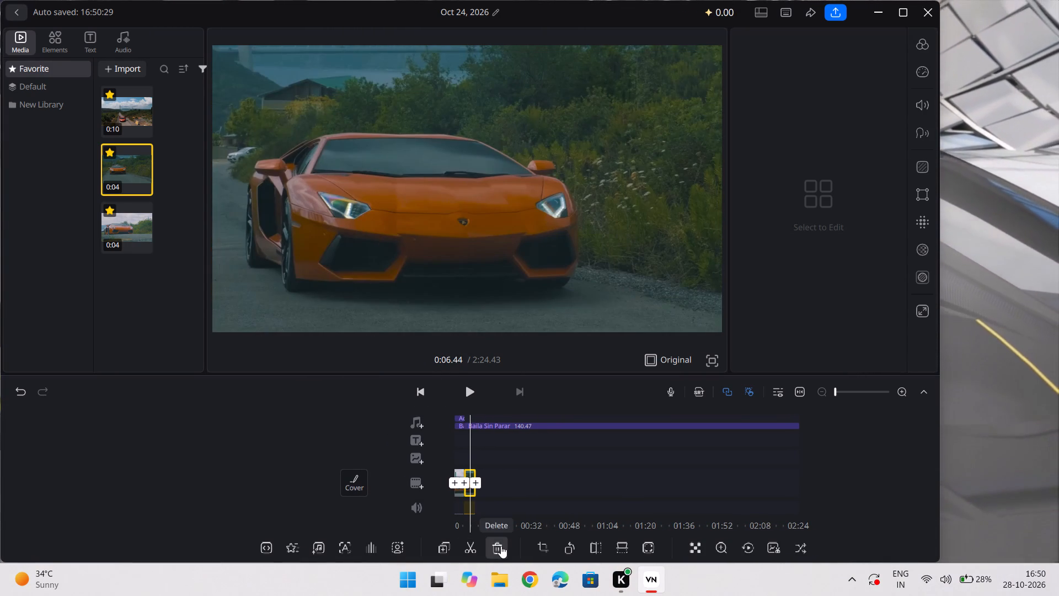
Add the favourite media clip 14052023-hd_1920_1080_25fps.mp4 to the main track after the car clip.
drag(122, 119, 124, 120)
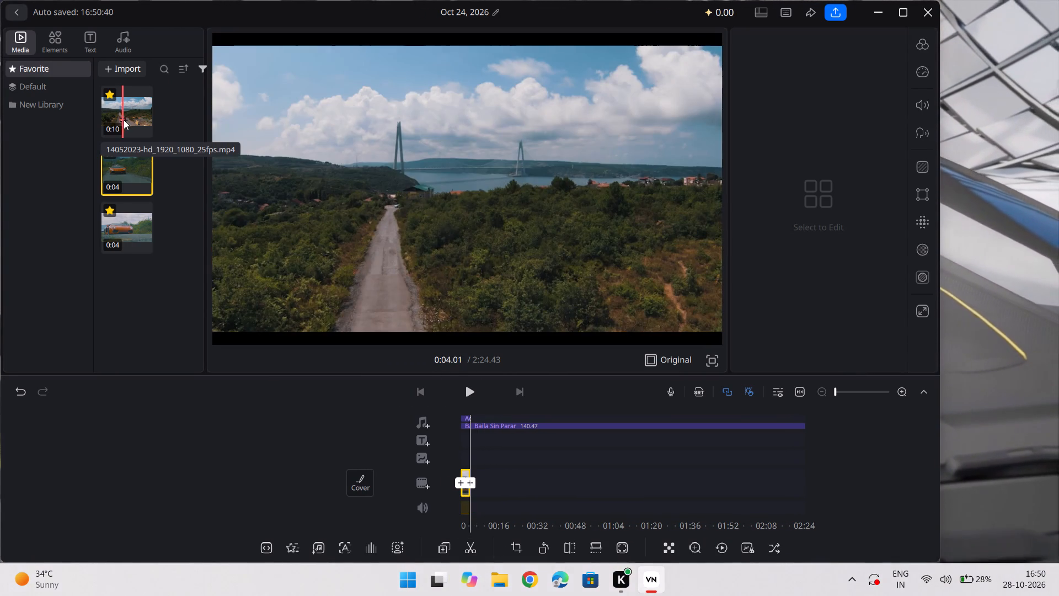
drag(124, 120, 485, 432)
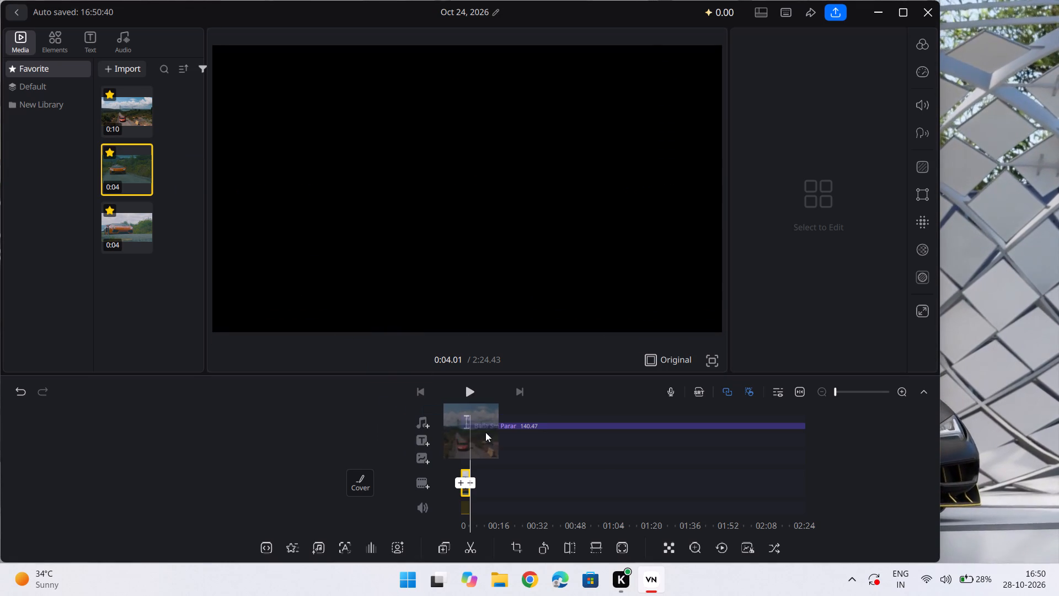
drag(485, 432, 483, 509)
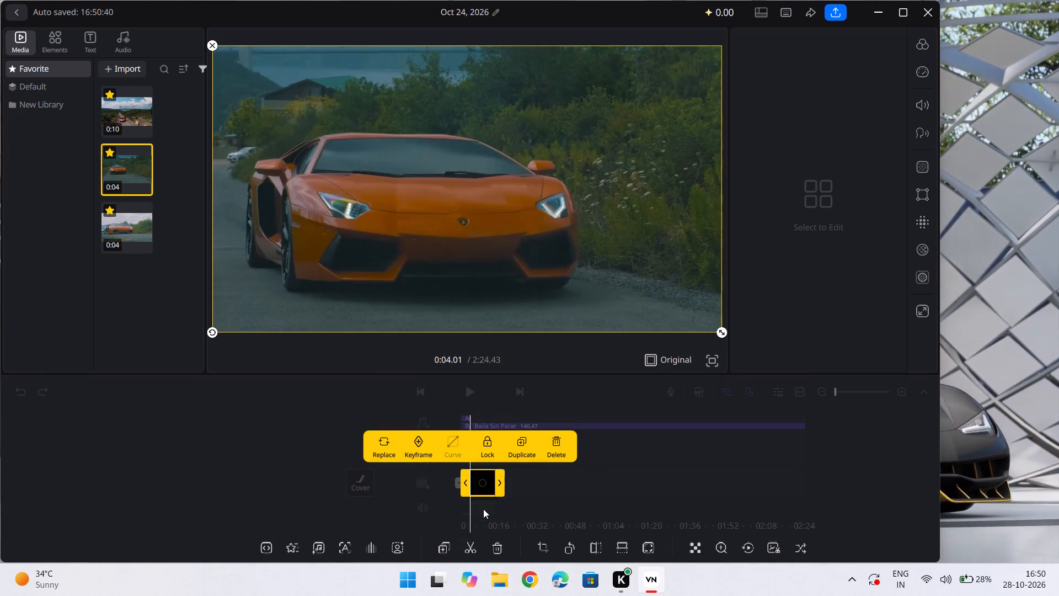
click(522, 479)
Maximise the editor window and play the two-clip sequence from the start.
scroll(522, 479, right, 6)
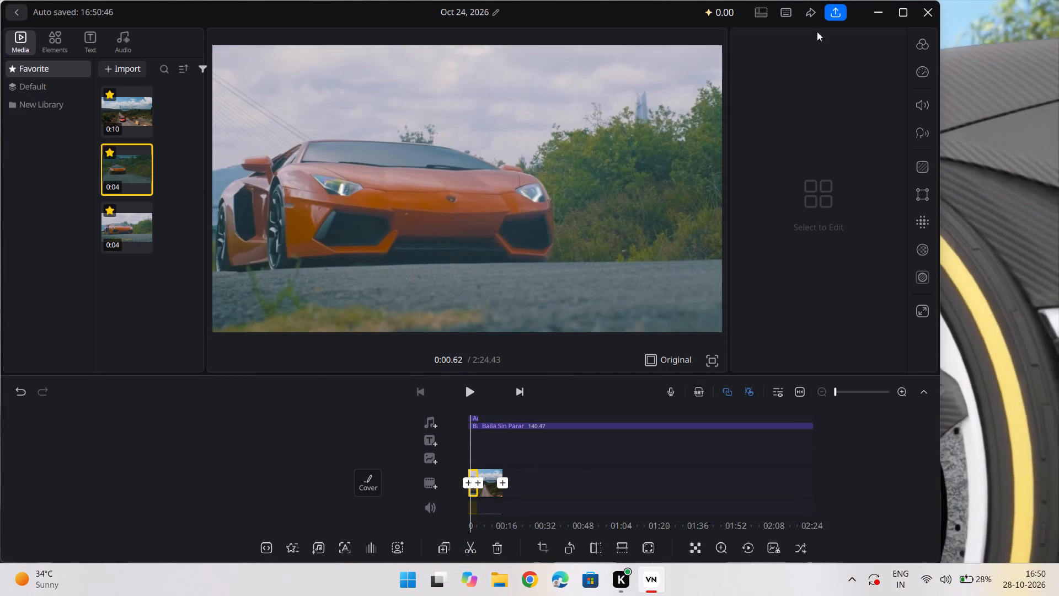
click(901, 9)
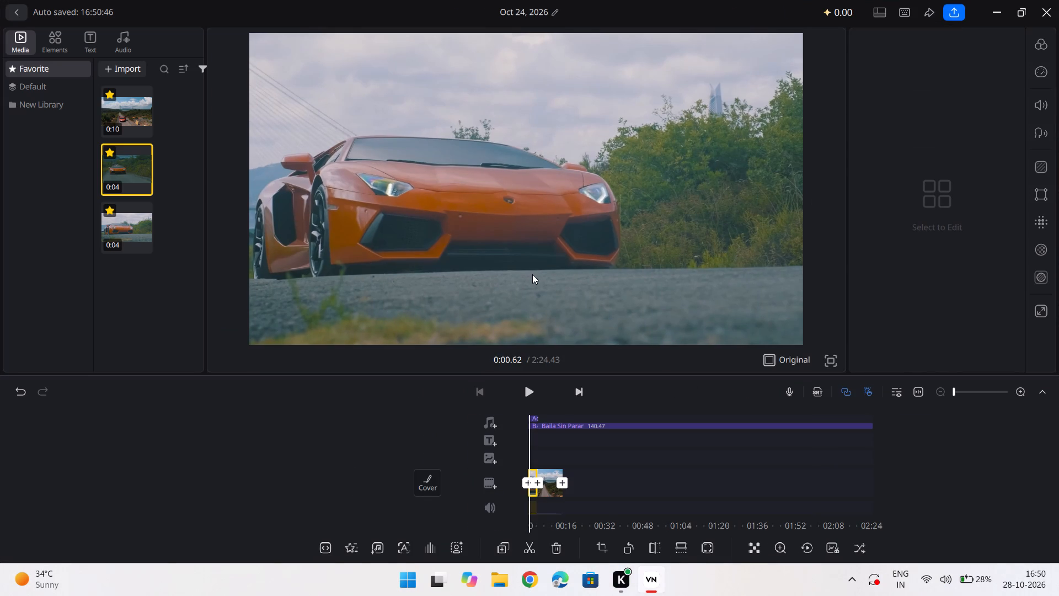
click(528, 389)
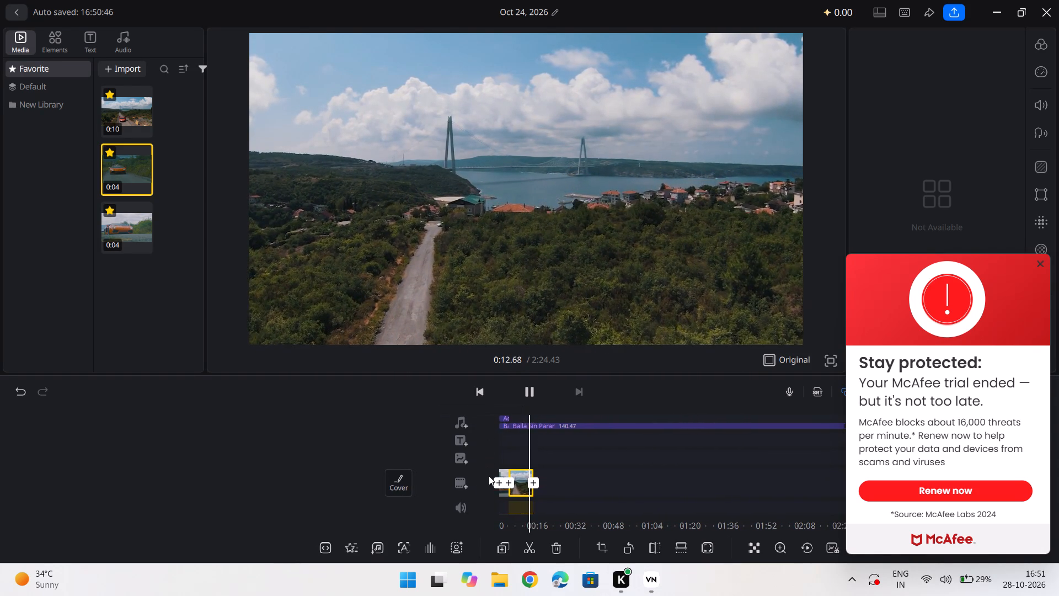
Reorder the main track so the bridge road clip comes before the car clip.
drag(500, 473, 543, 453)
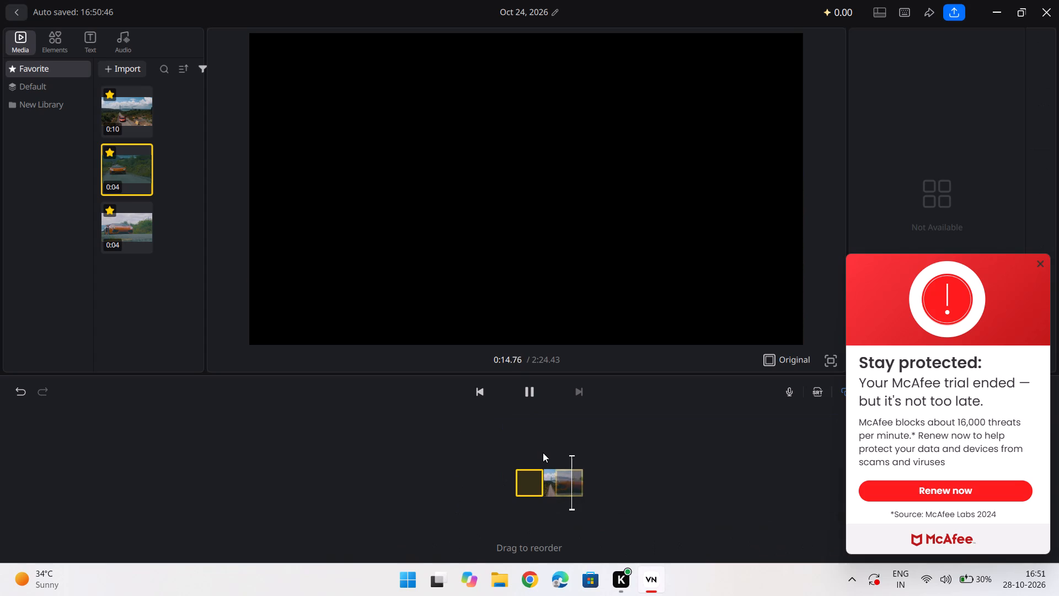
drag(543, 453, 569, 466)
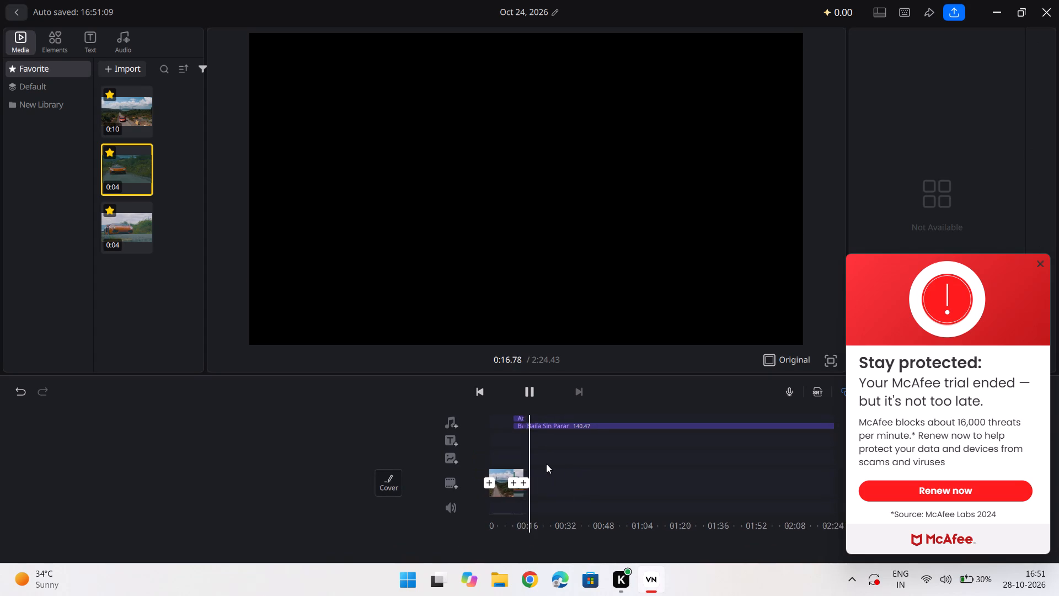
Play the reordered sequence from the start of the timeline.
scroll(546, 464, right, 10)
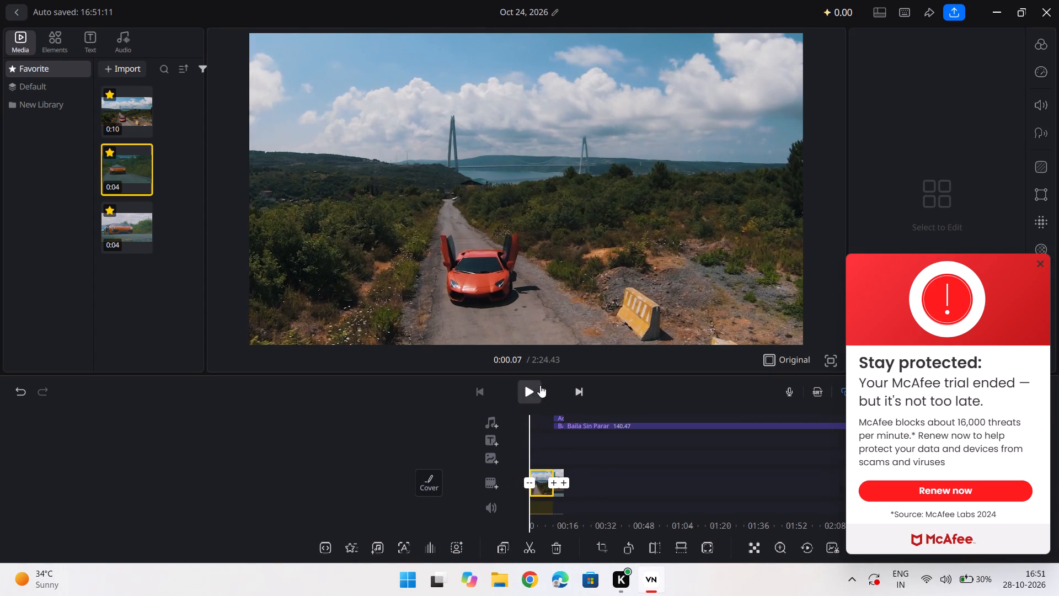
click(527, 387)
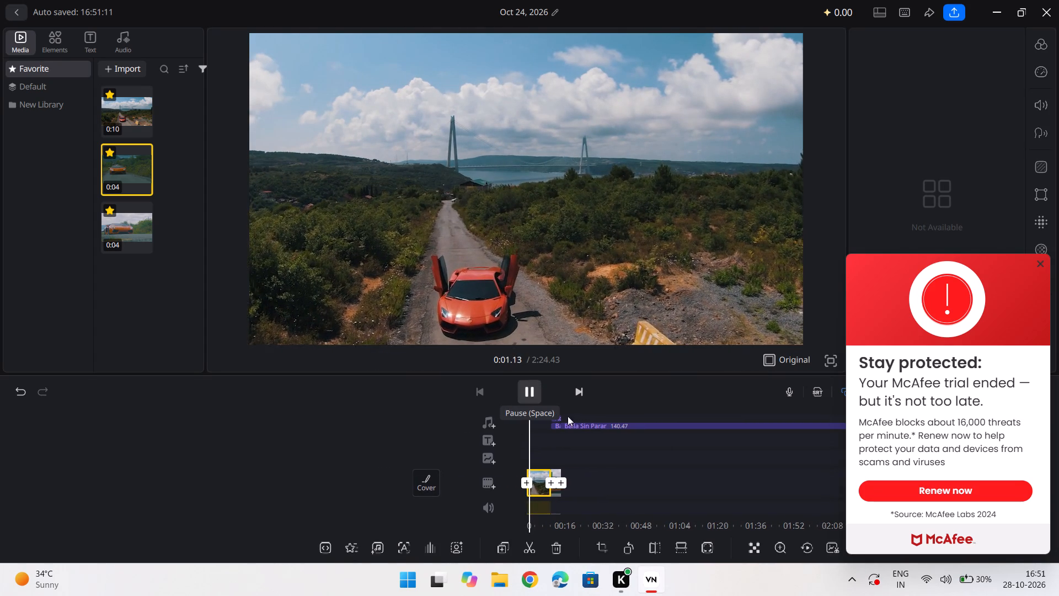
Move the Baila Sin Parar music to the very start of the timeline.
drag(573, 425, 568, 425)
click(568, 425)
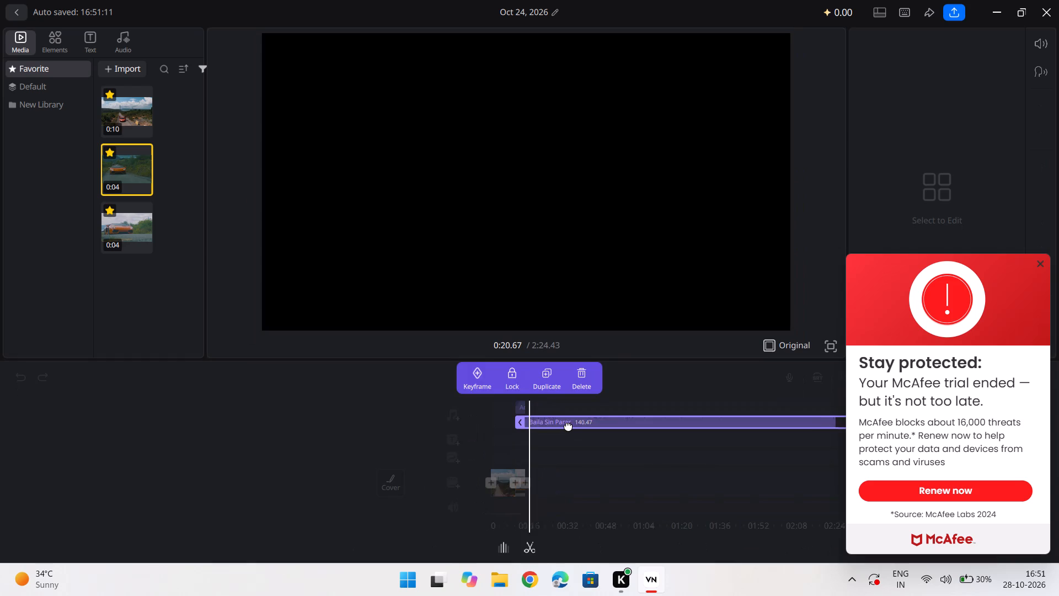
drag(568, 425, 529, 429)
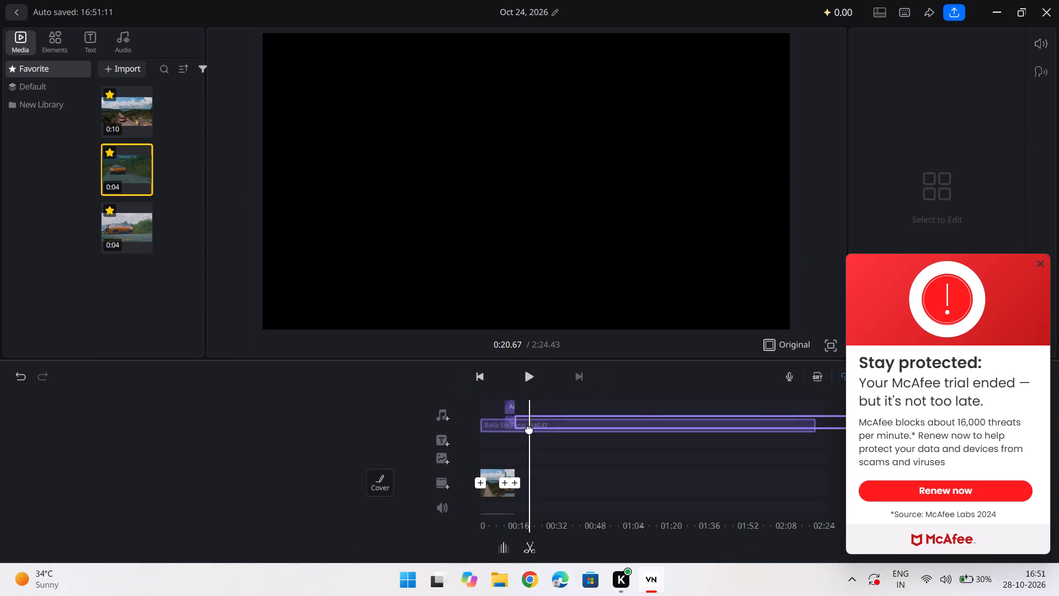
drag(529, 429, 528, 428)
drag(529, 424, 510, 428)
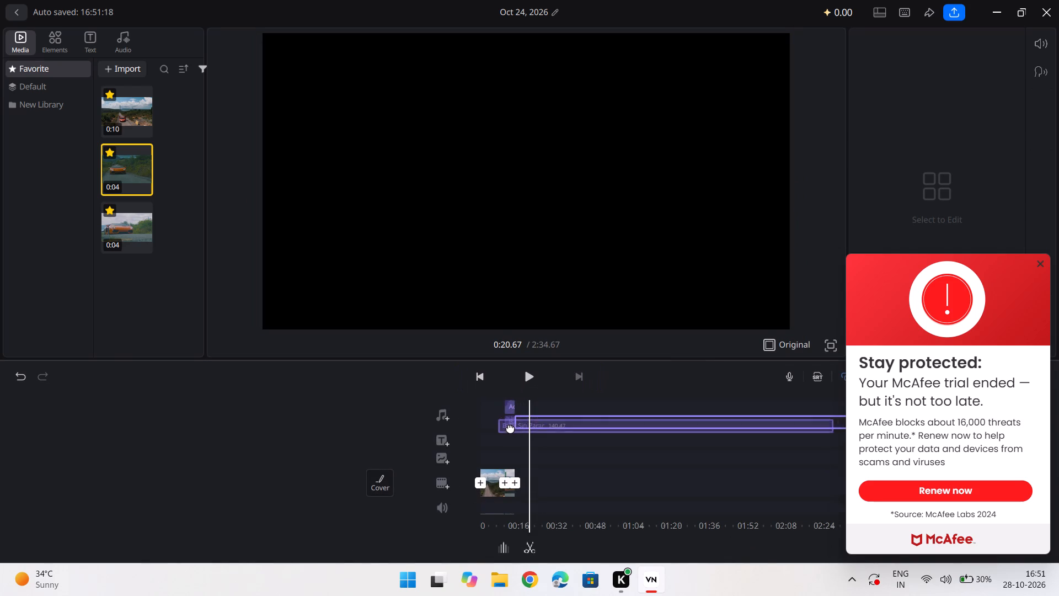
drag(510, 428, 490, 429)
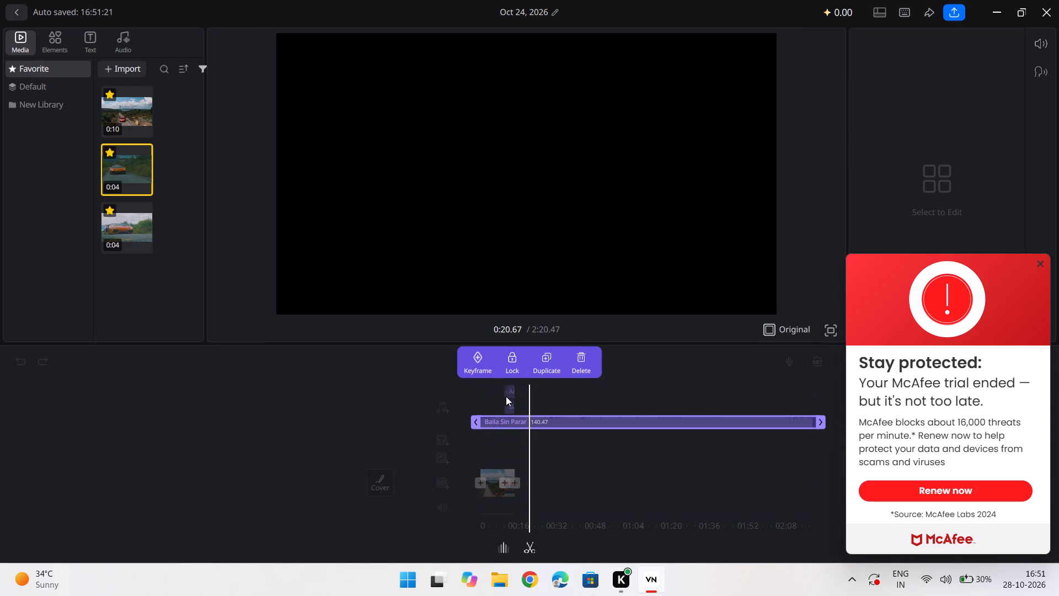
Play the sequence with the repositioned Baila Sin Parar music from the start of the timeline.
click(510, 406)
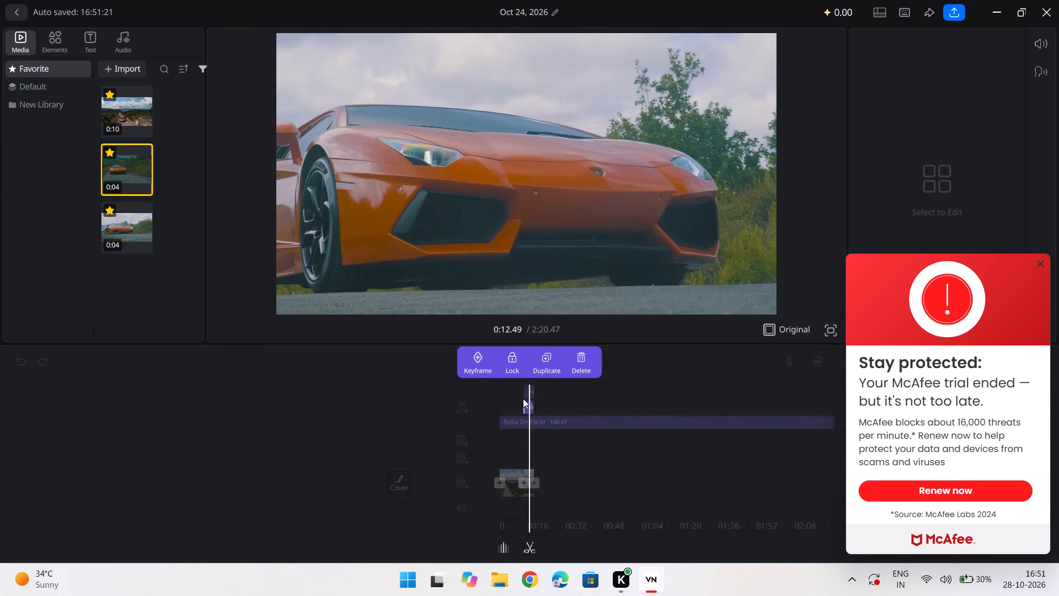
click(556, 390)
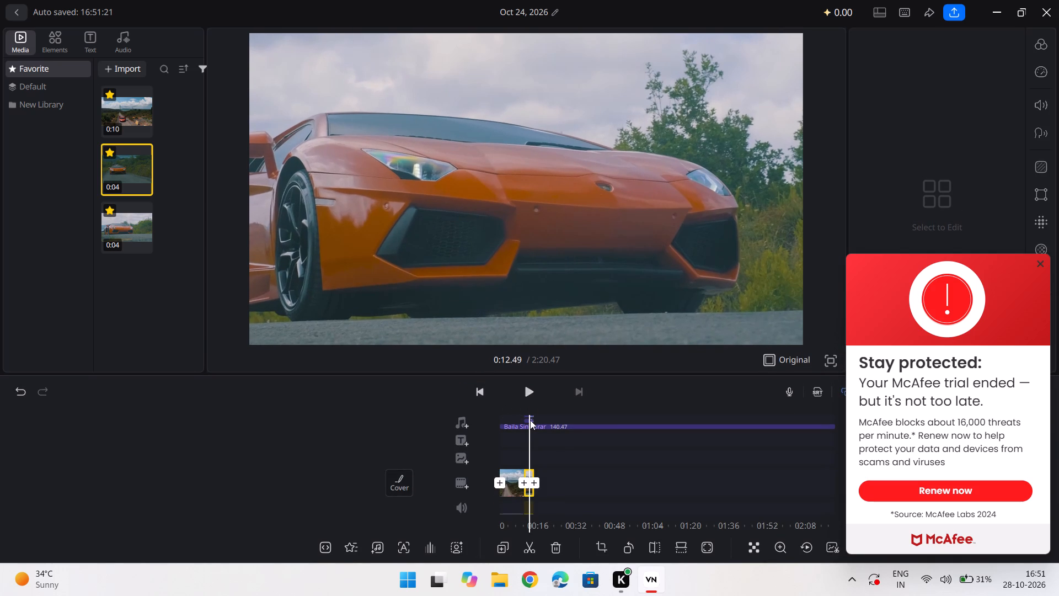
scroll(538, 448, right, 11)
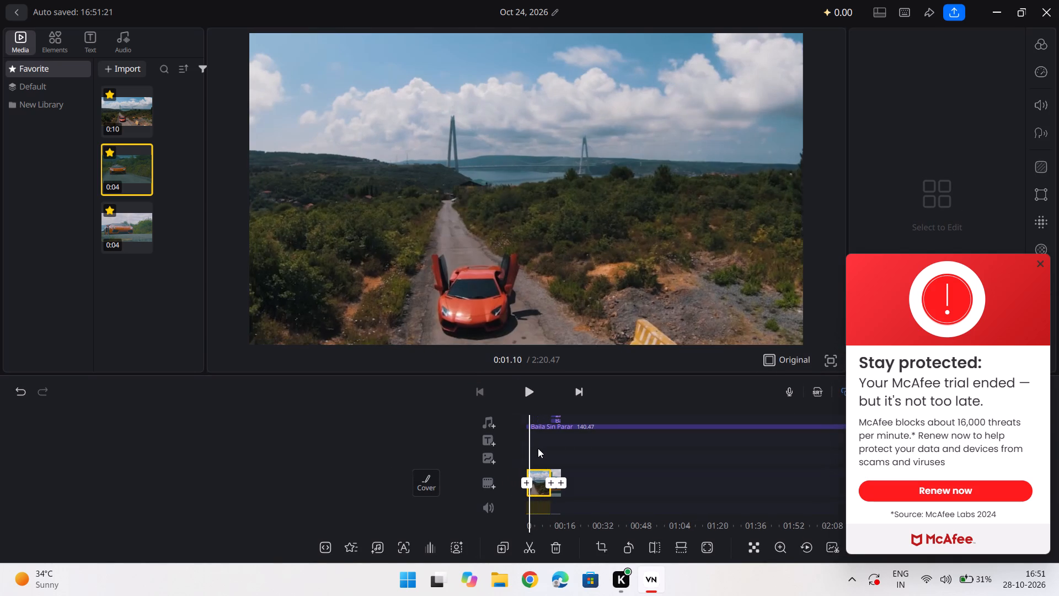
scroll(538, 448, right, 3)
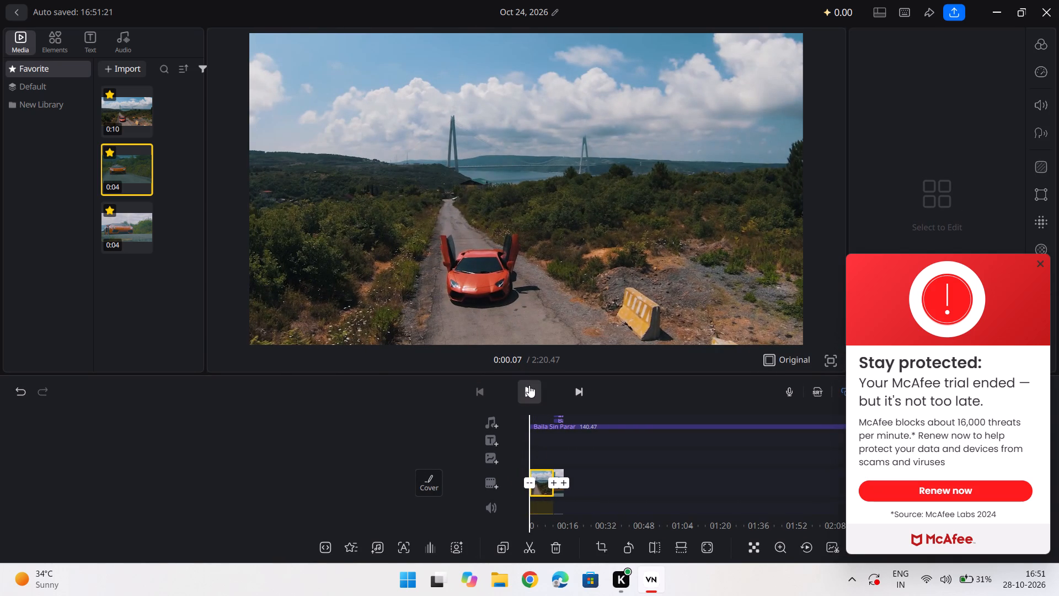
scroll(529, 385, right, 5)
scroll(550, 446, right, 7)
scroll(581, 480, right, 1)
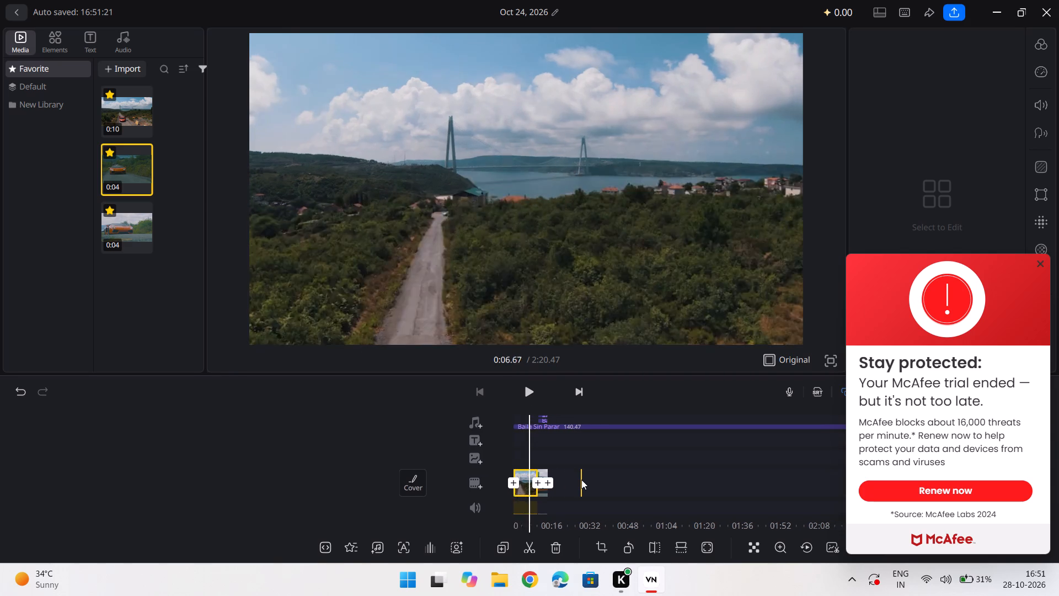
scroll(581, 480, right, 5)
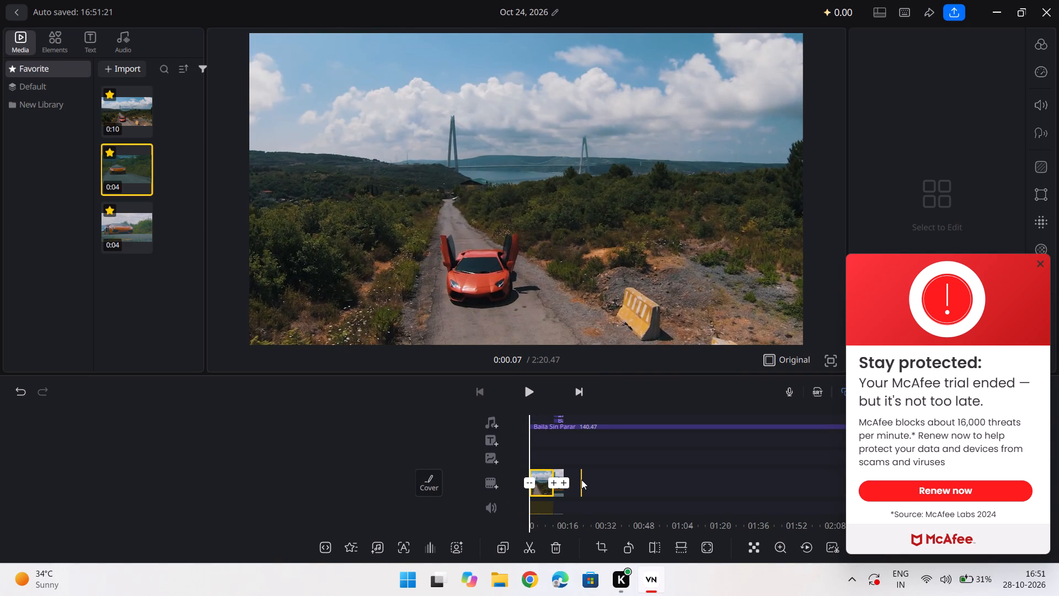
scroll(581, 480, right, 1)
click(534, 398)
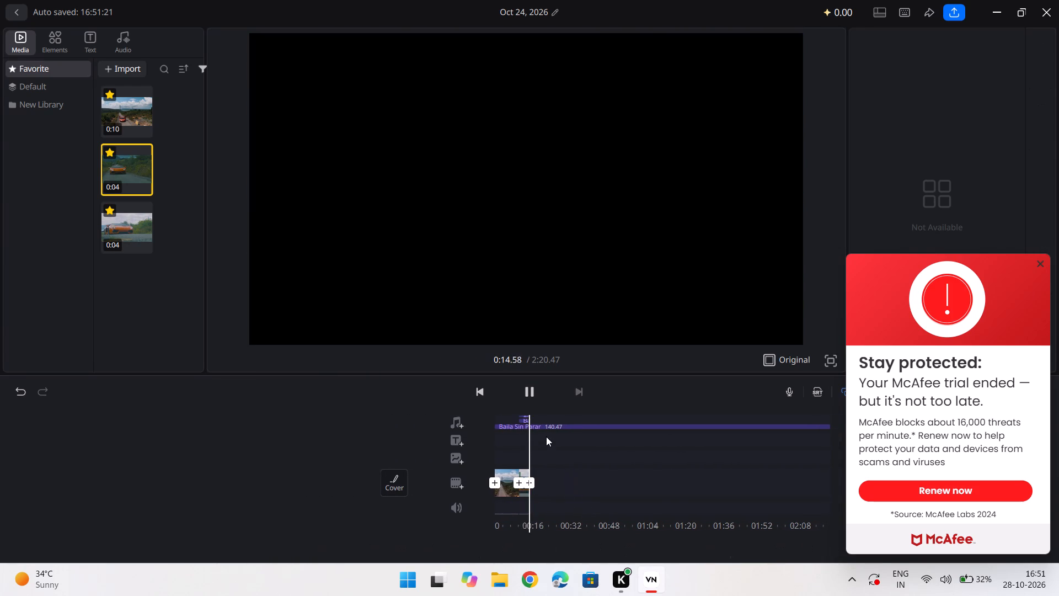
Delete the lower of the two short audio clips stacked above the Baila Sin Parar music.
click(524, 420)
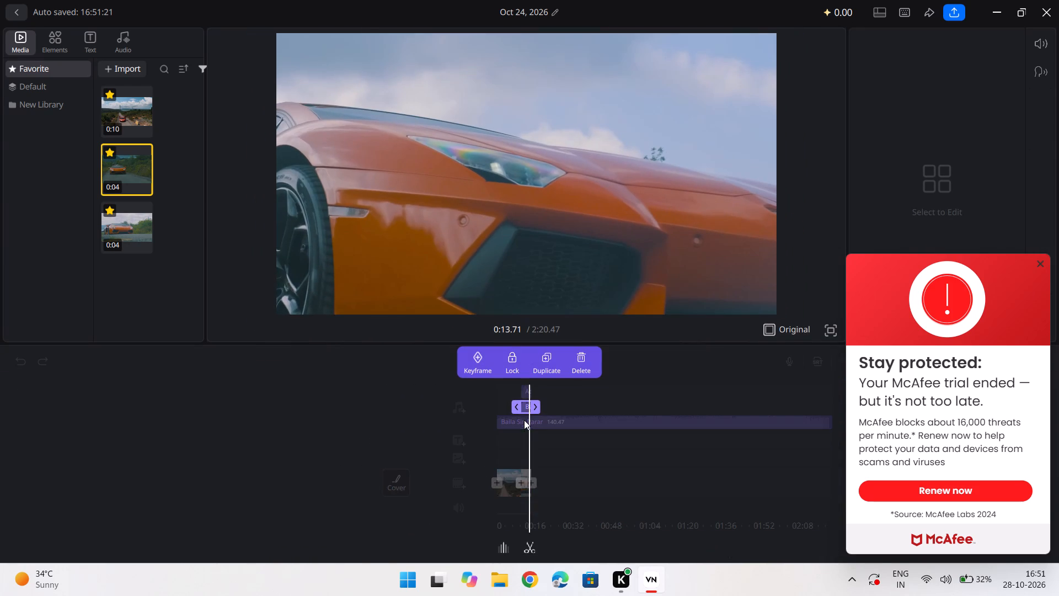
click(582, 366)
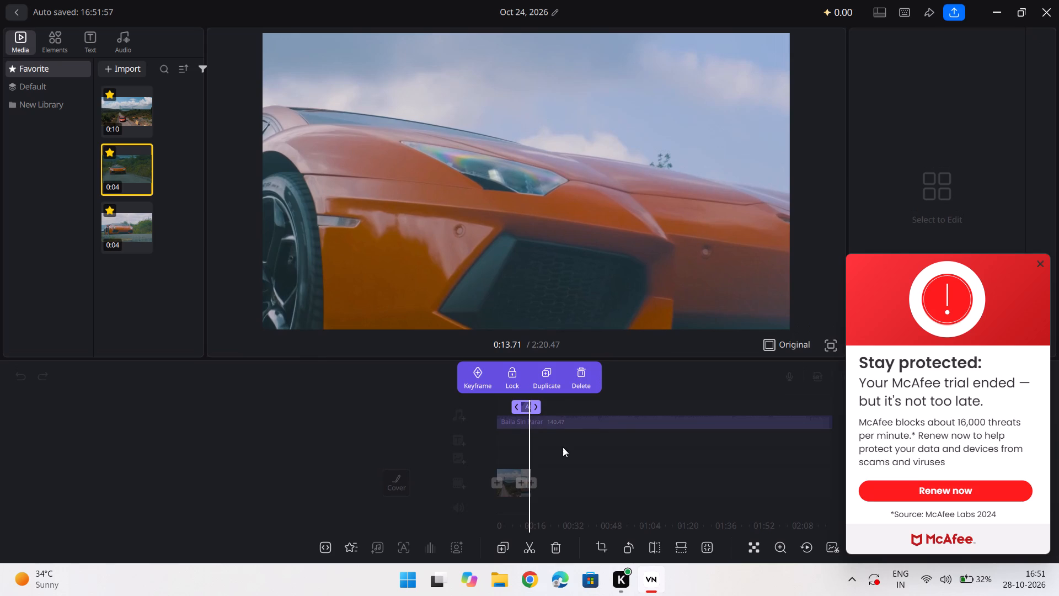
Play the sequence from about 0:08 to check its ending and audio.
scroll(567, 451, right, 1)
click(567, 450)
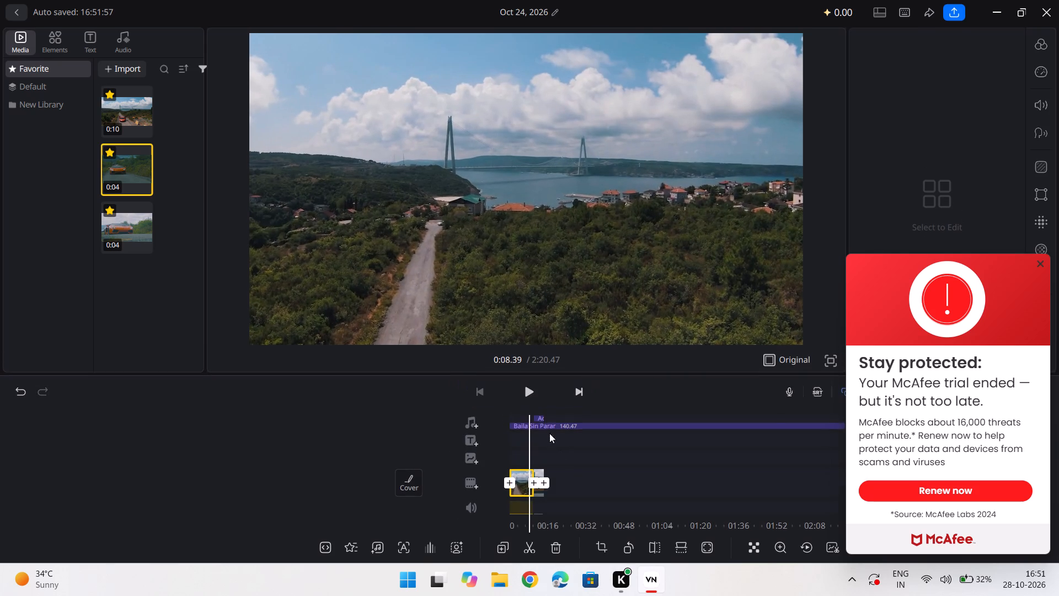
click(529, 385)
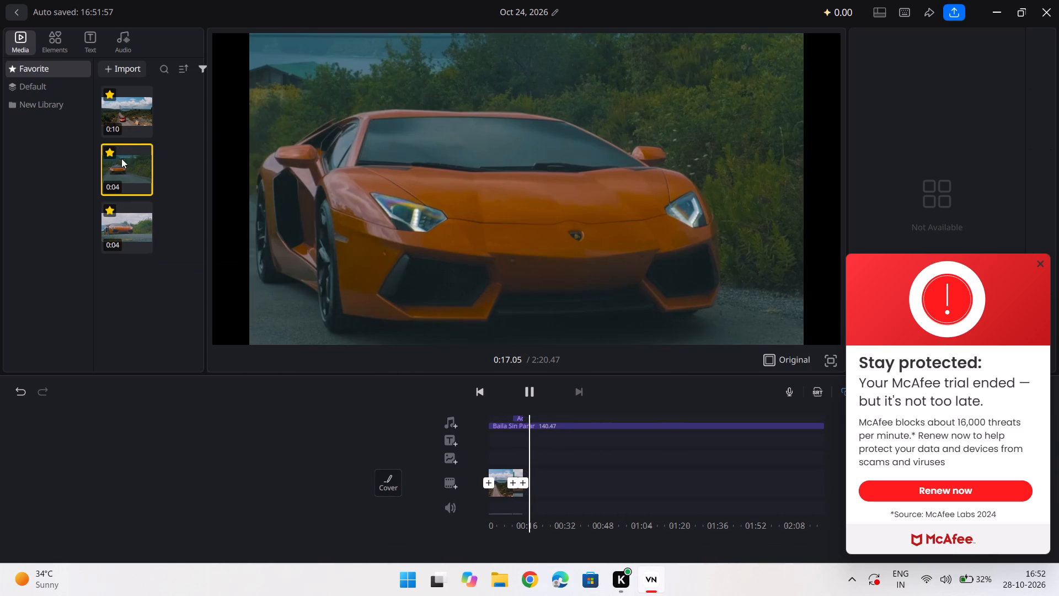
Add the 0:04 favourite clip of the orange car on the tree-lined road to the end of the main track.
drag(123, 164, 429, 353)
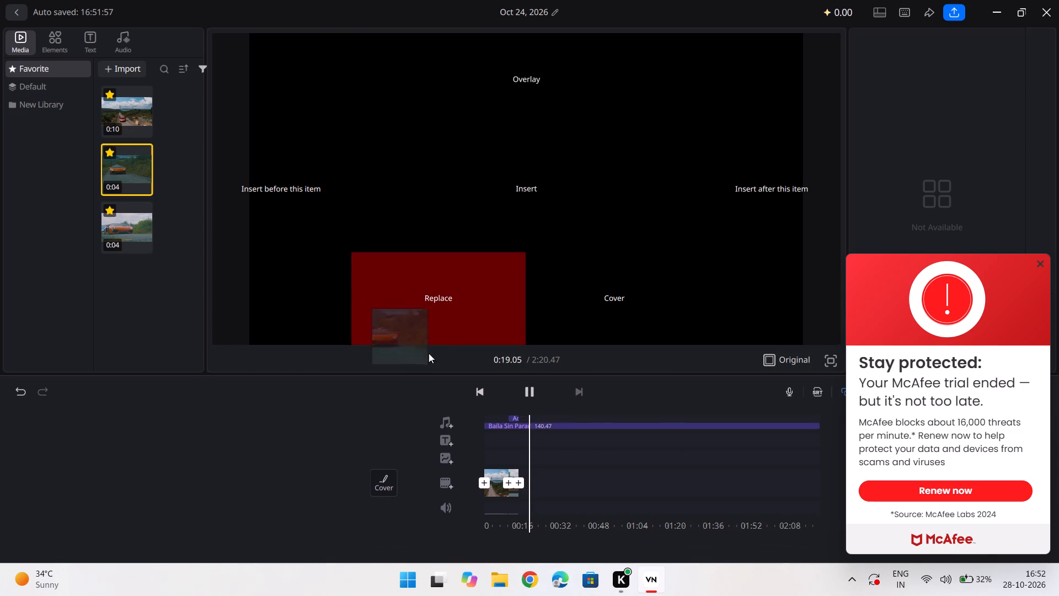
drag(429, 353, 534, 547)
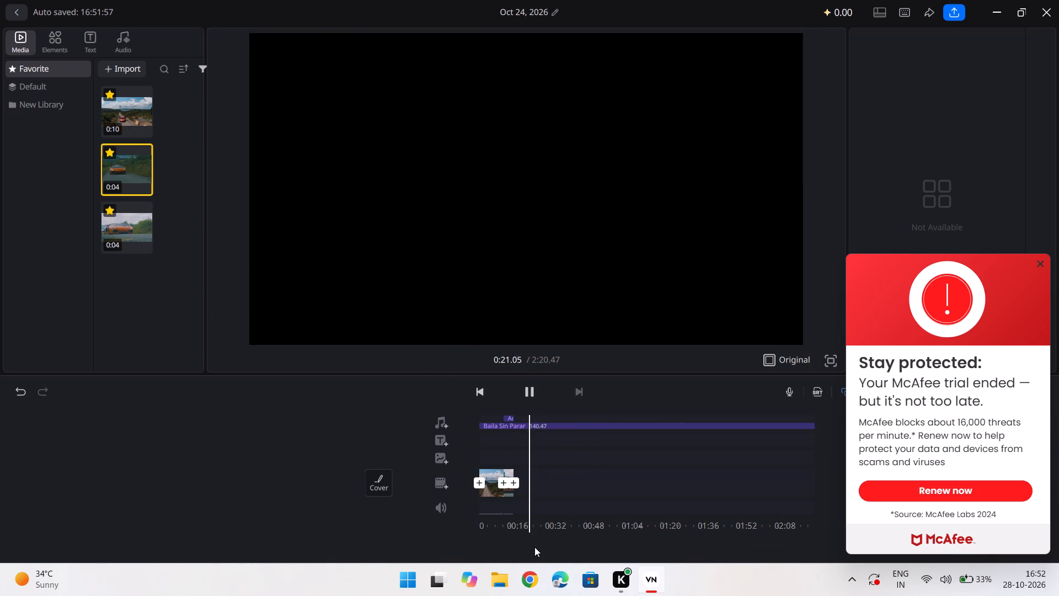
scroll(533, 503, right, 1)
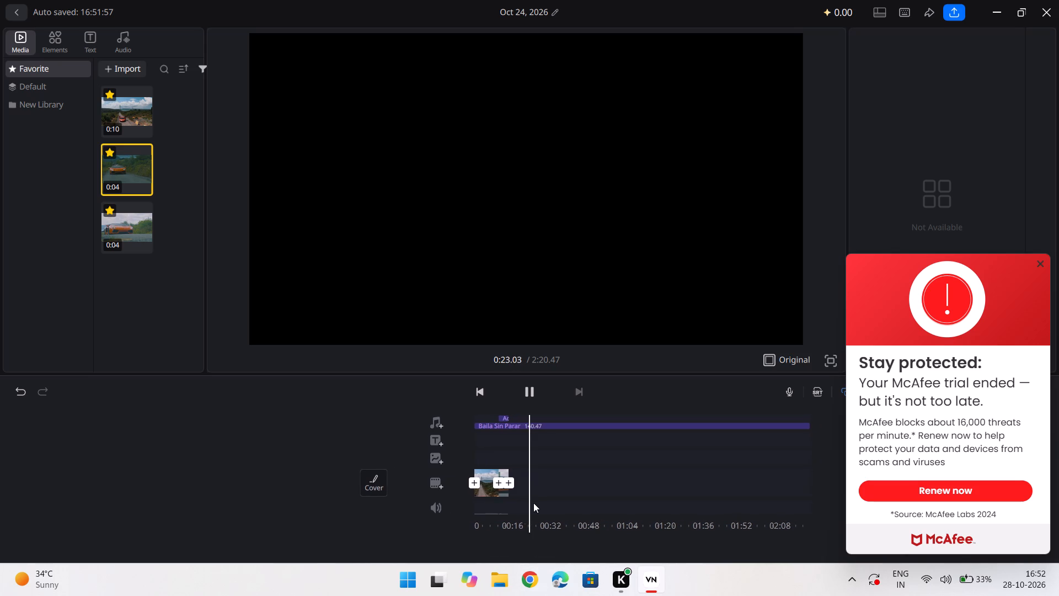
scroll(533, 503, right, 1)
drag(122, 159, 211, 180)
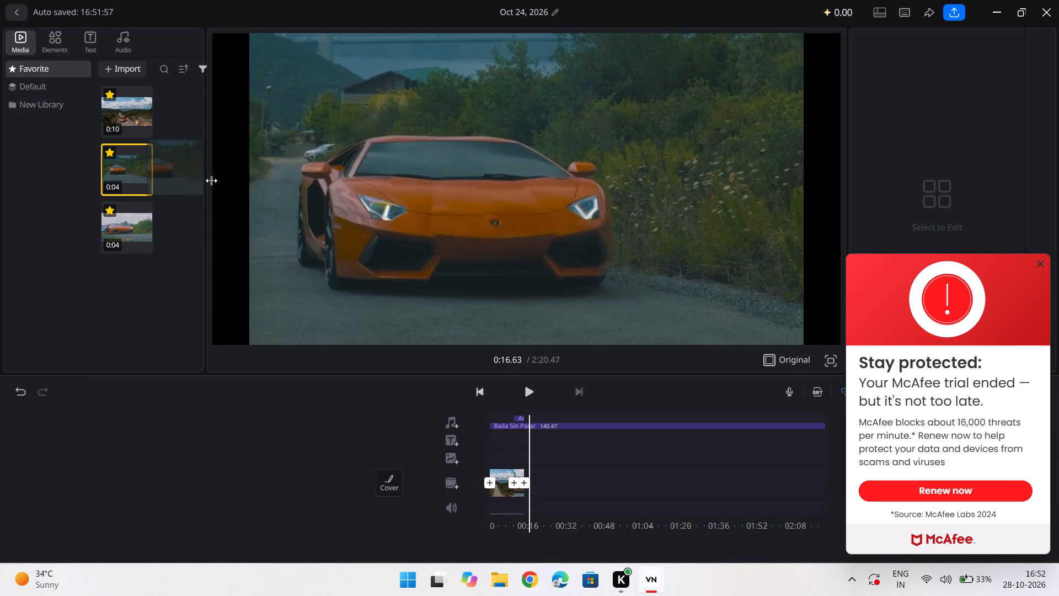
drag(211, 180, 555, 453)
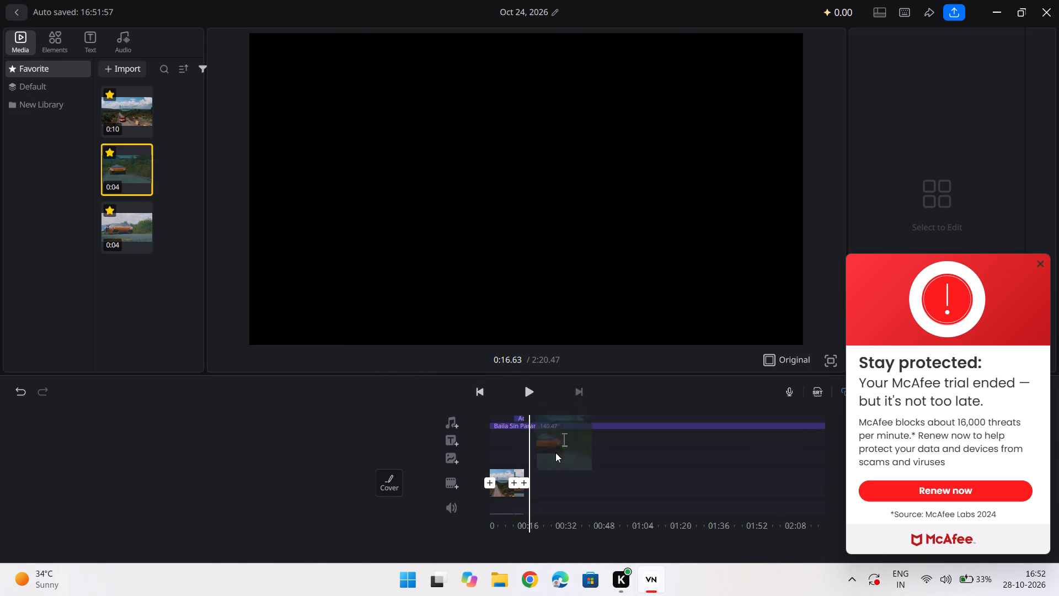
drag(555, 453, 560, 472)
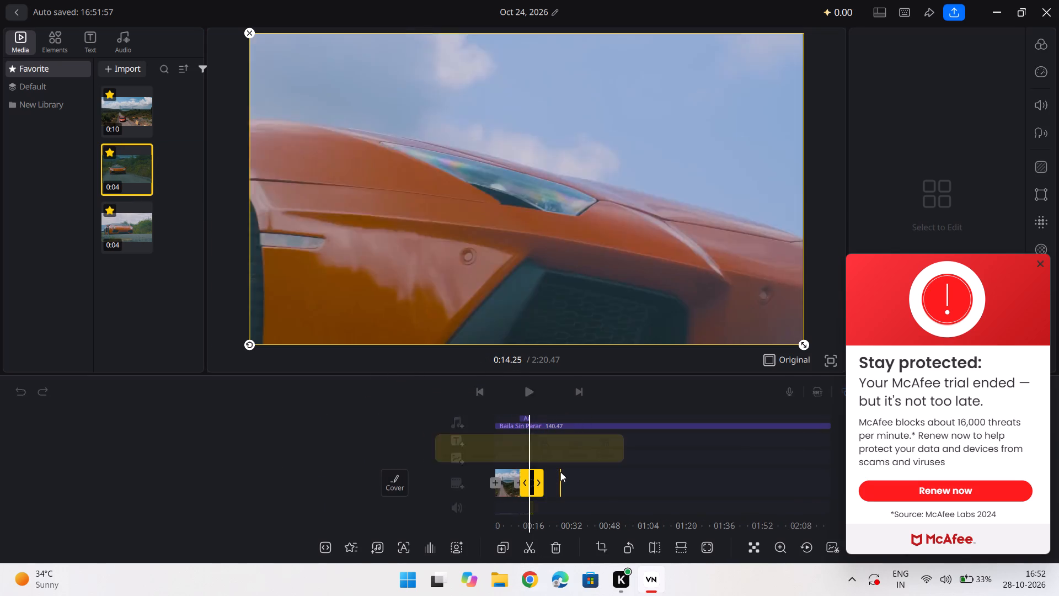
click(571, 487)
Play the three-clip sequence from the start of the timeline.
scroll(536, 444, right, 2)
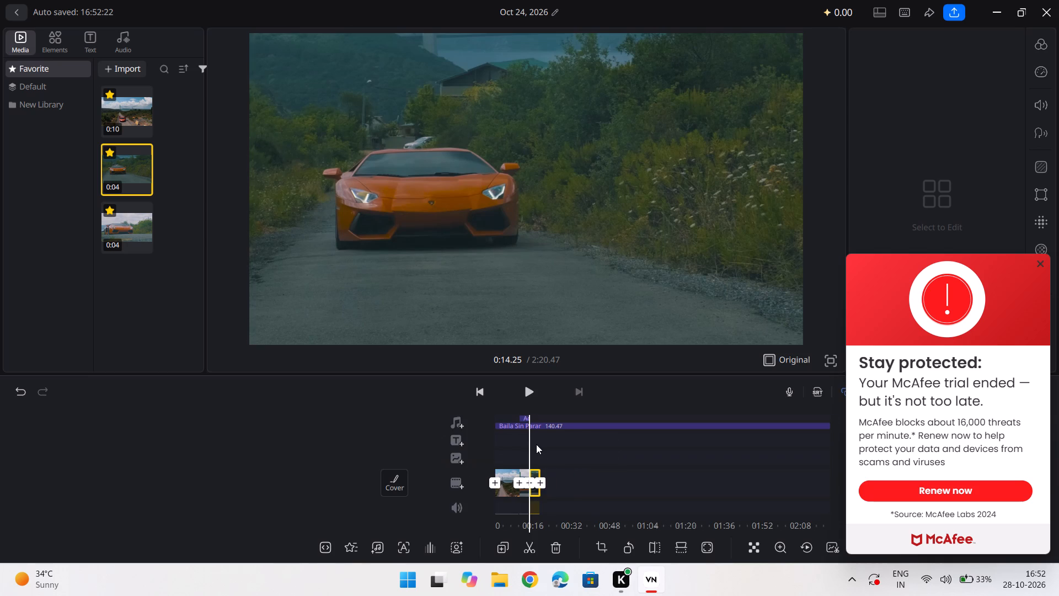
scroll(536, 444, right, 9)
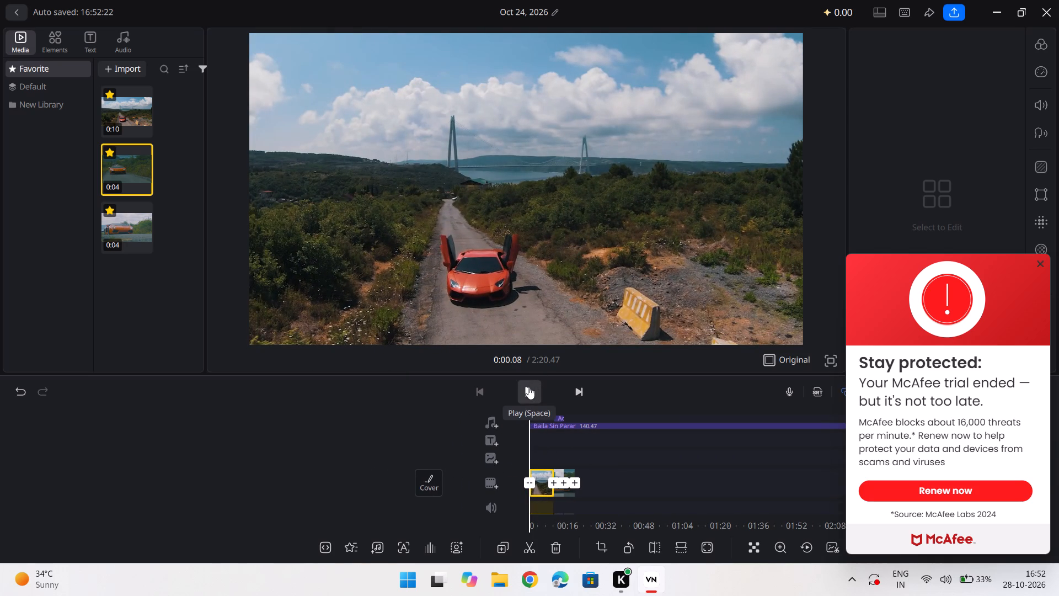
click(528, 387)
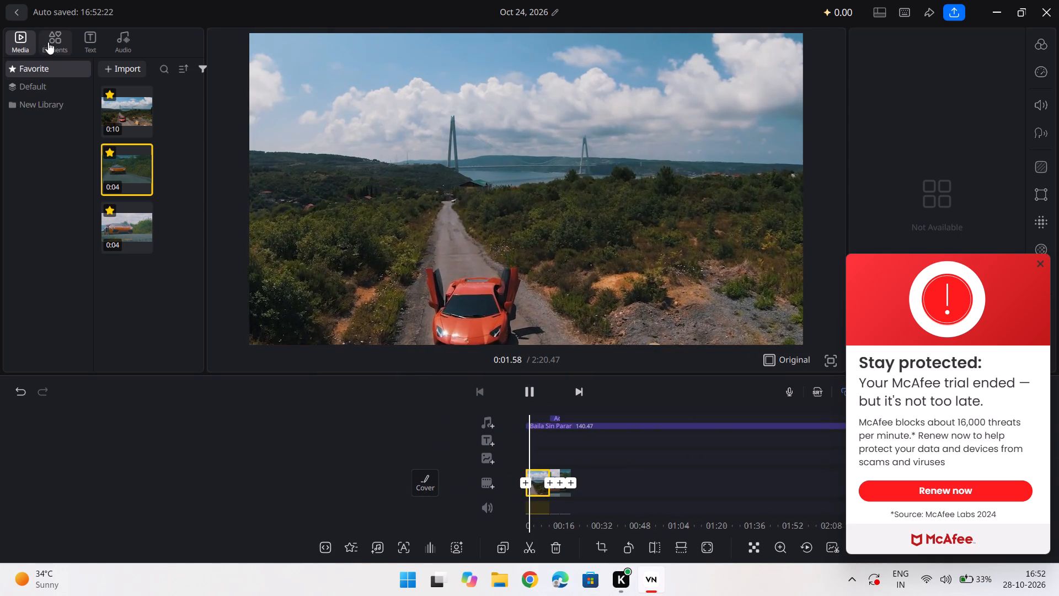
Add the red YouTube Subscribe graphic from the Social elements at the start of the timeline.
click(50, 44)
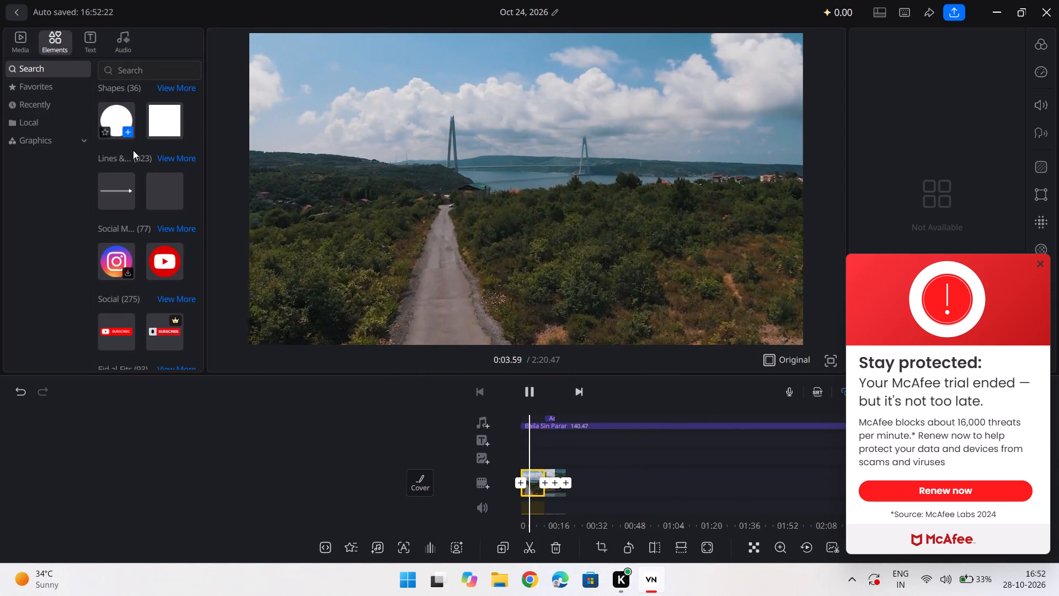
scroll(142, 289, down, 1)
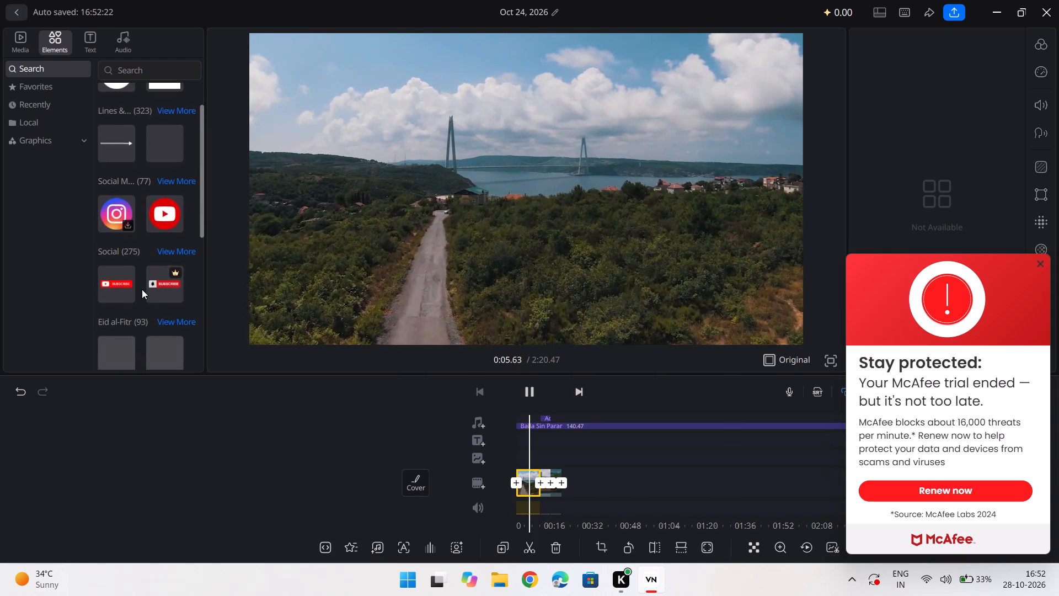
scroll(142, 289, down, 2)
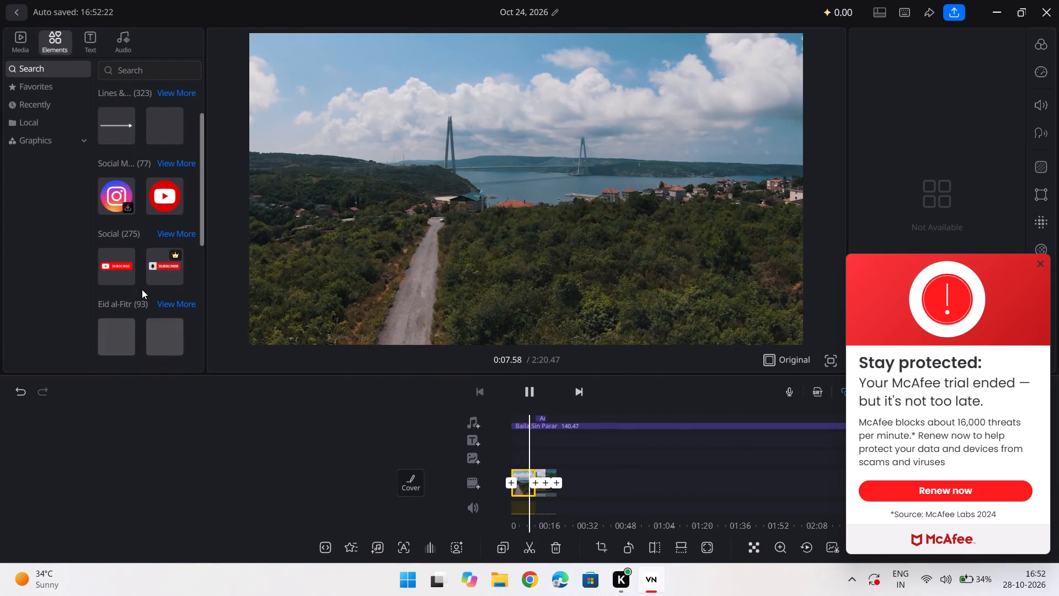
scroll(142, 289, down, 2)
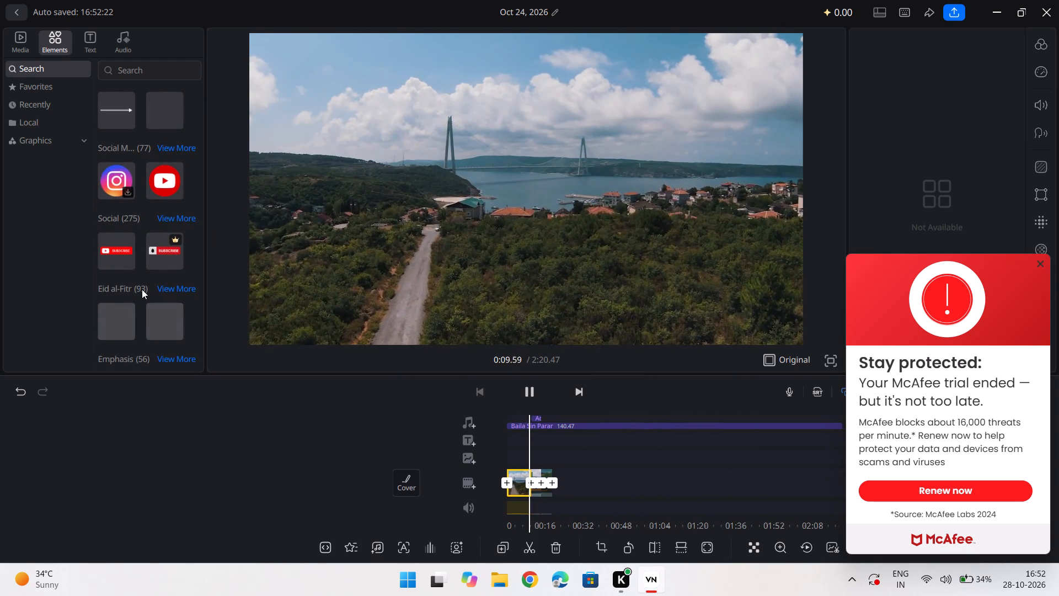
scroll(142, 289, down, 1)
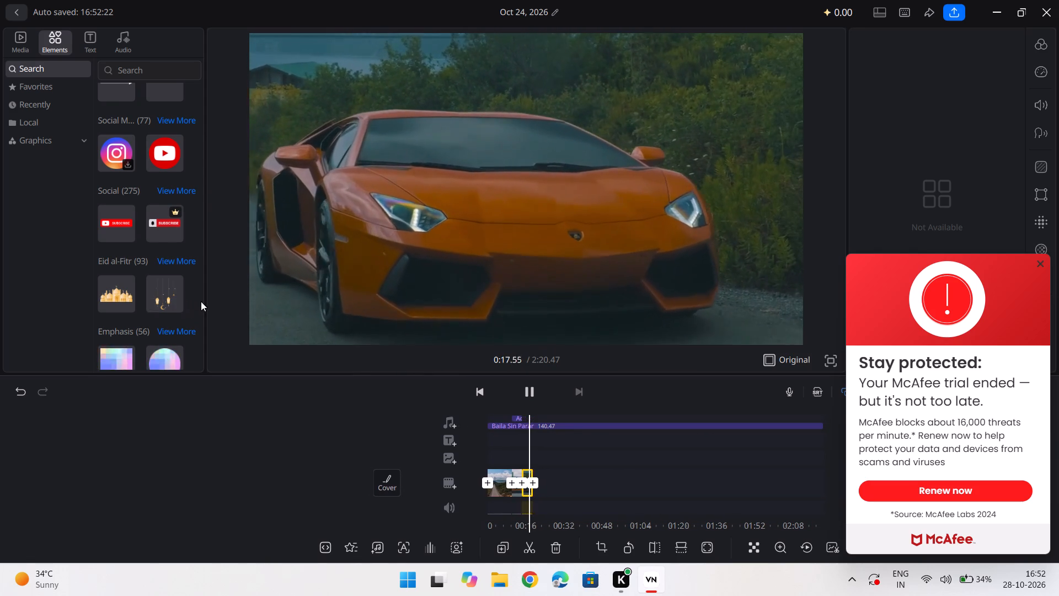
scroll(129, 251, down, 3)
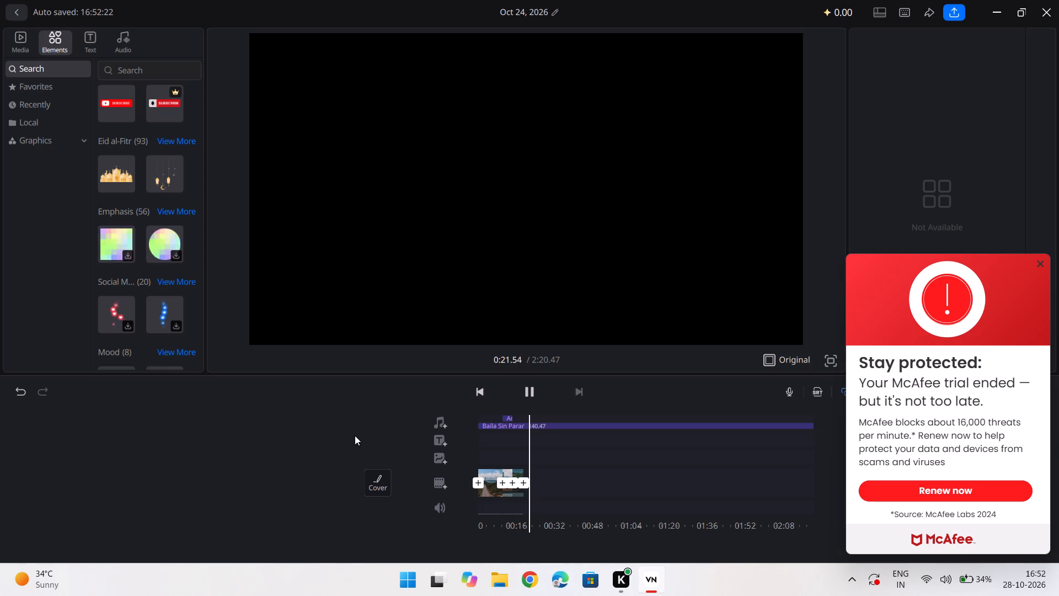
scroll(506, 453, right, 2)
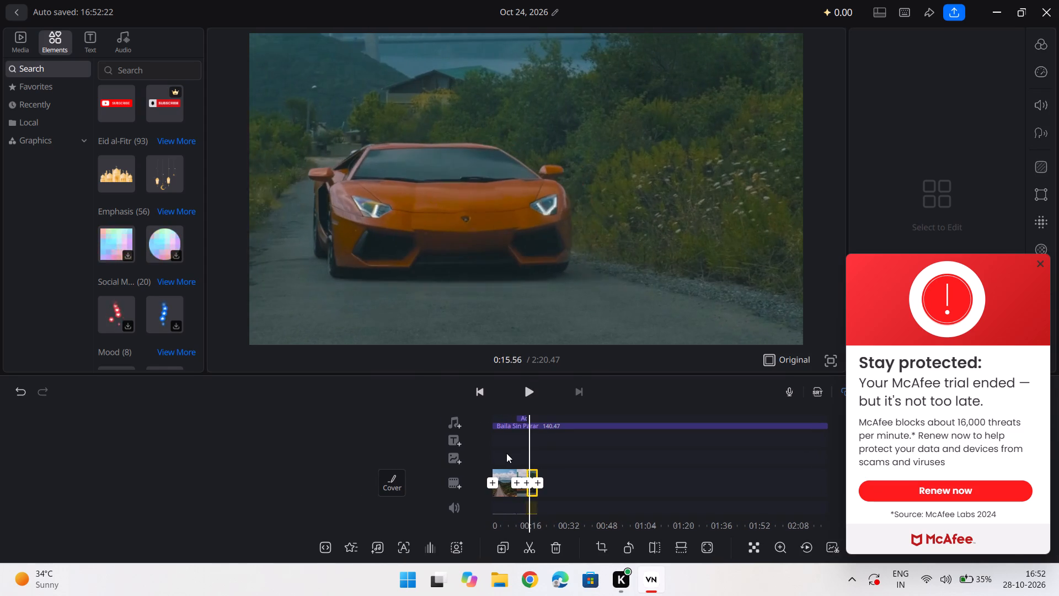
scroll(506, 453, right, 3)
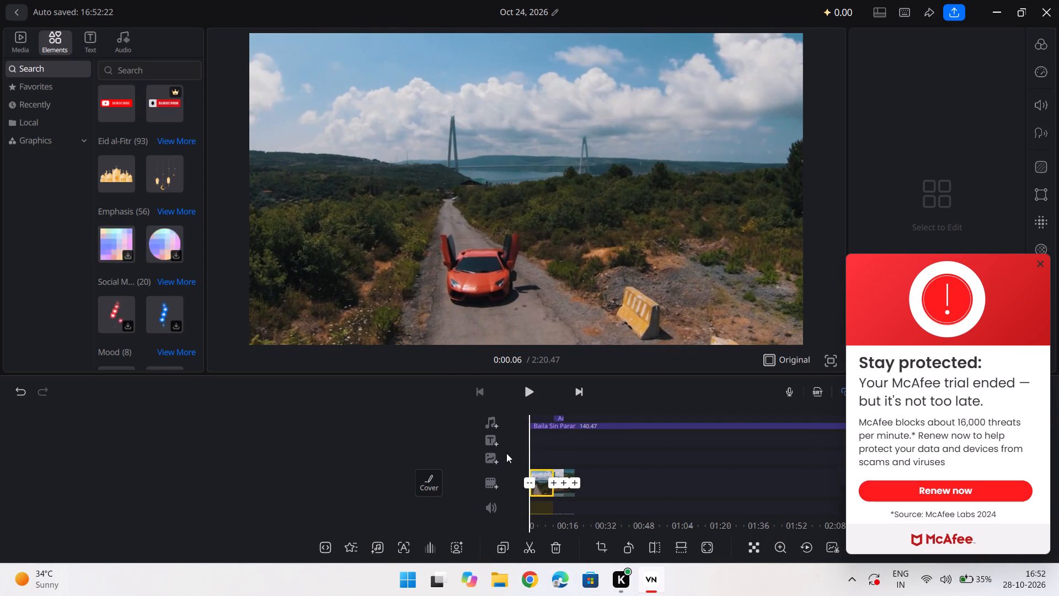
scroll(136, 136, up, 3)
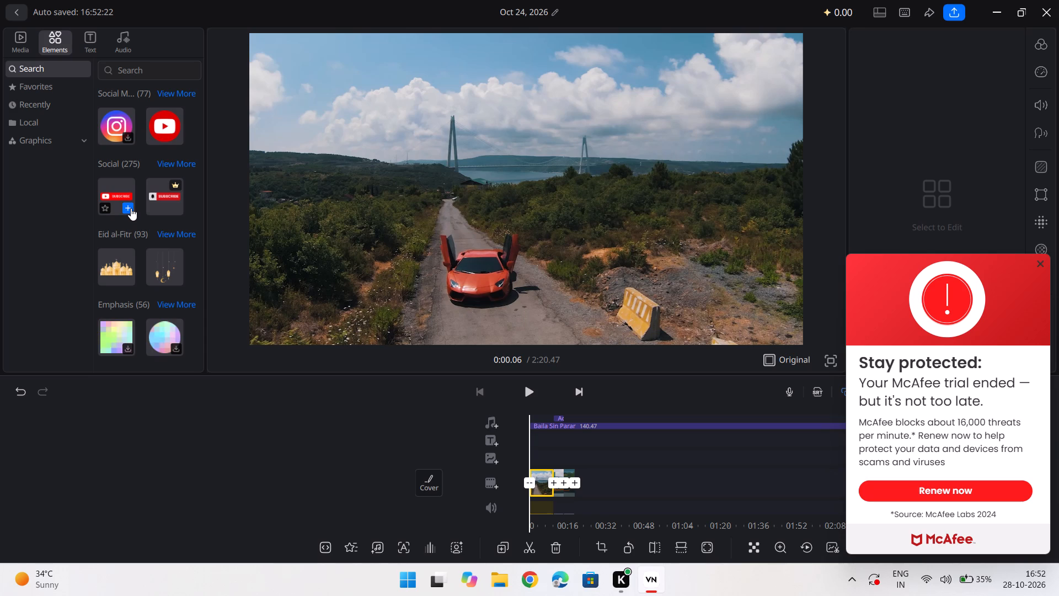
click(126, 207)
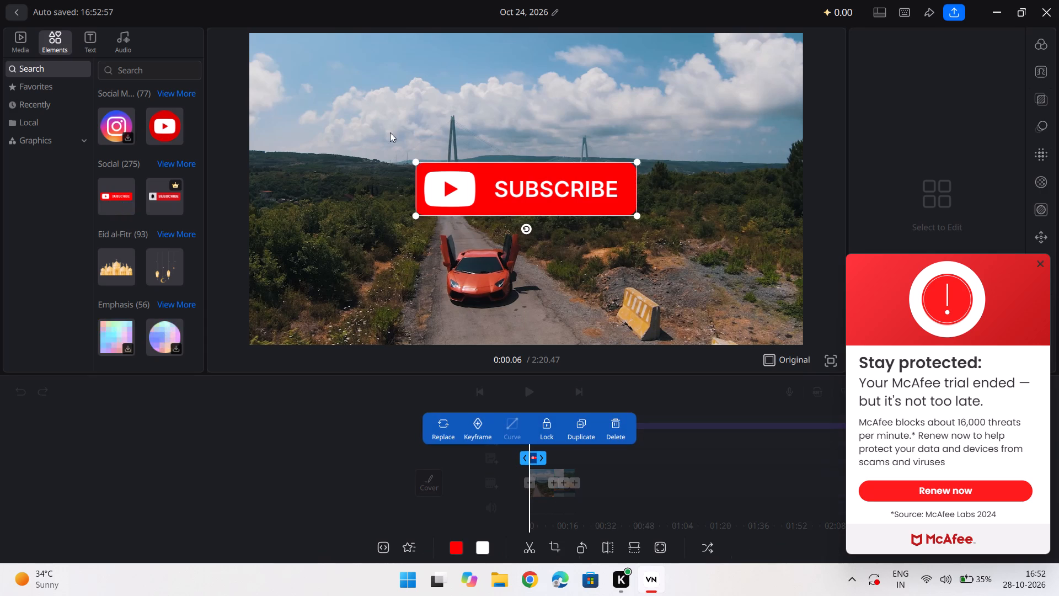
Shrink the Subscribe graphic in the preview to a small badge about one-fourteenth of the frame width.
drag(505, 201, 339, 311)
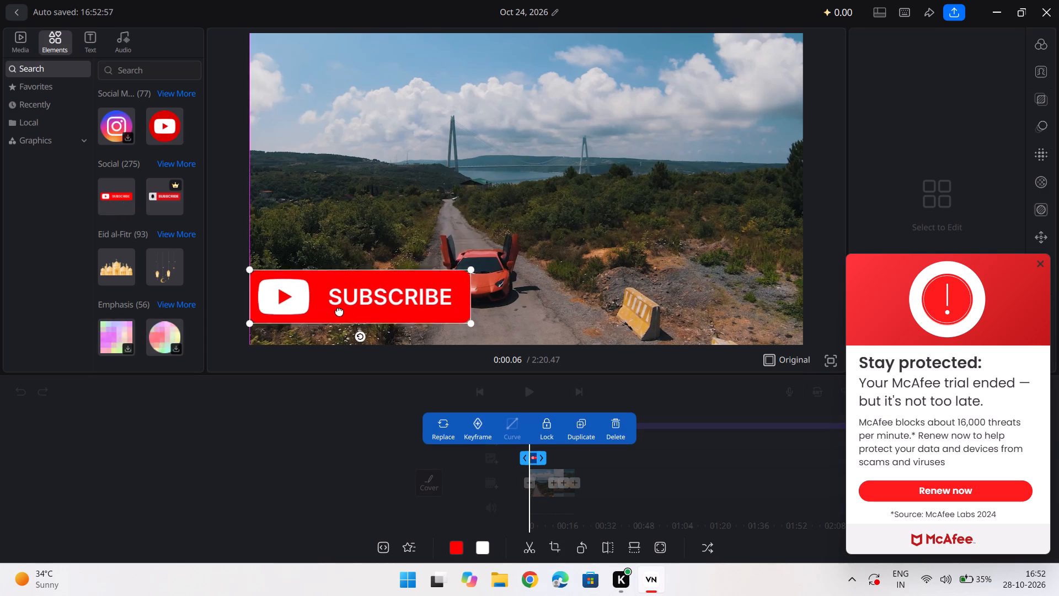
drag(339, 311, 372, 269)
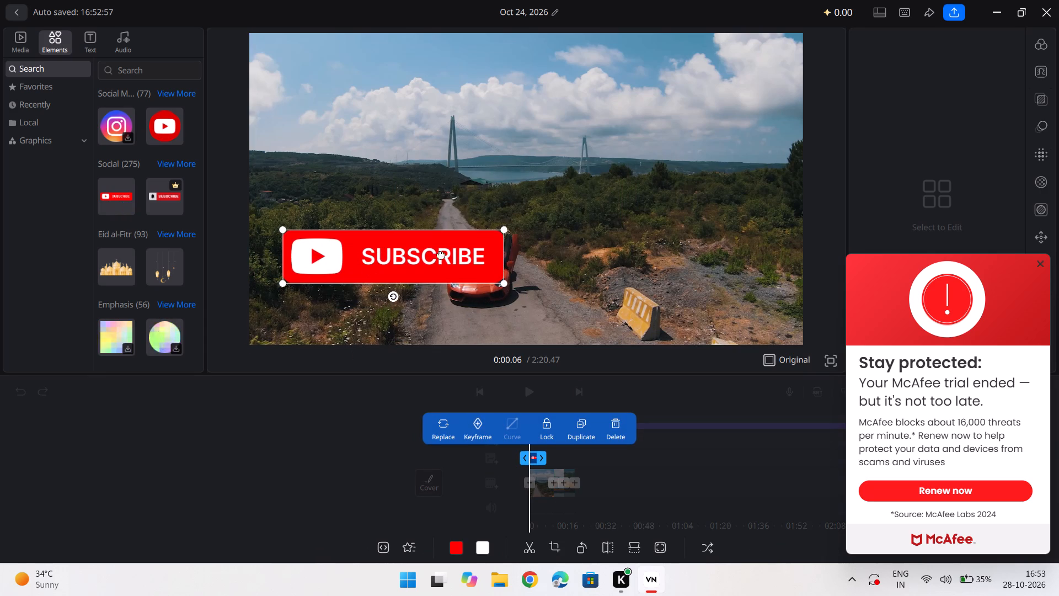
drag(504, 283, 467, 280)
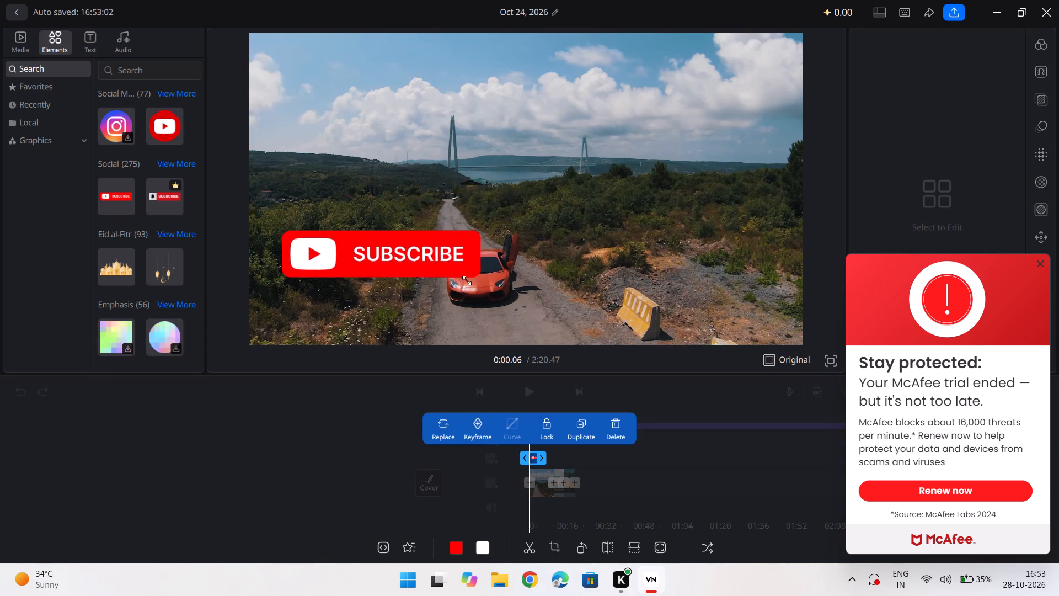
drag(467, 280, 304, 263)
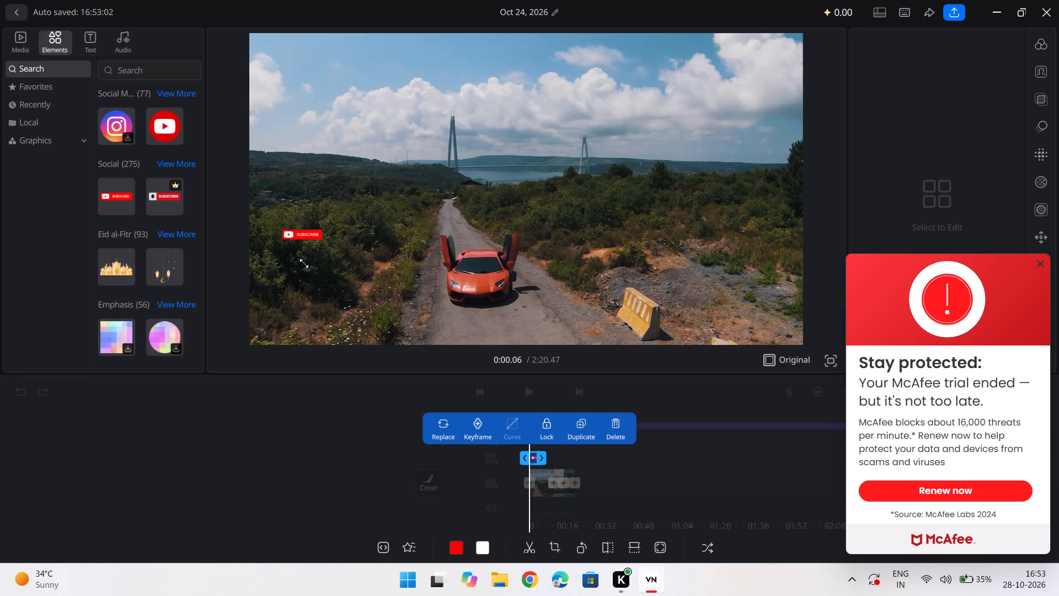
drag(304, 263, 303, 263)
Position the small Subscribe graphic flush in the bottom-right corner of the video frame.
drag(303, 236, 761, 93)
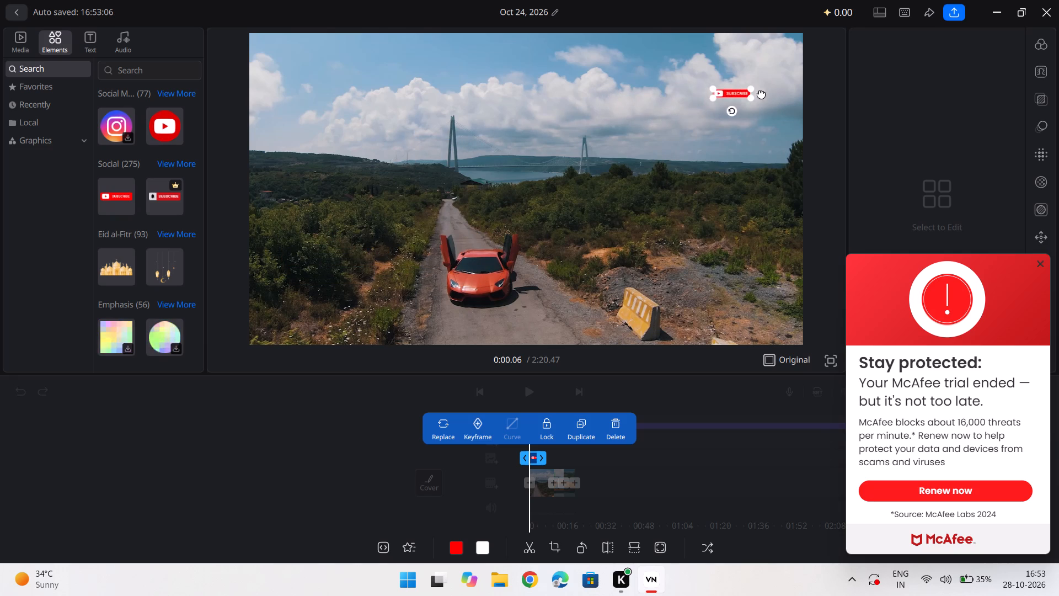
drag(761, 93, 778, 43)
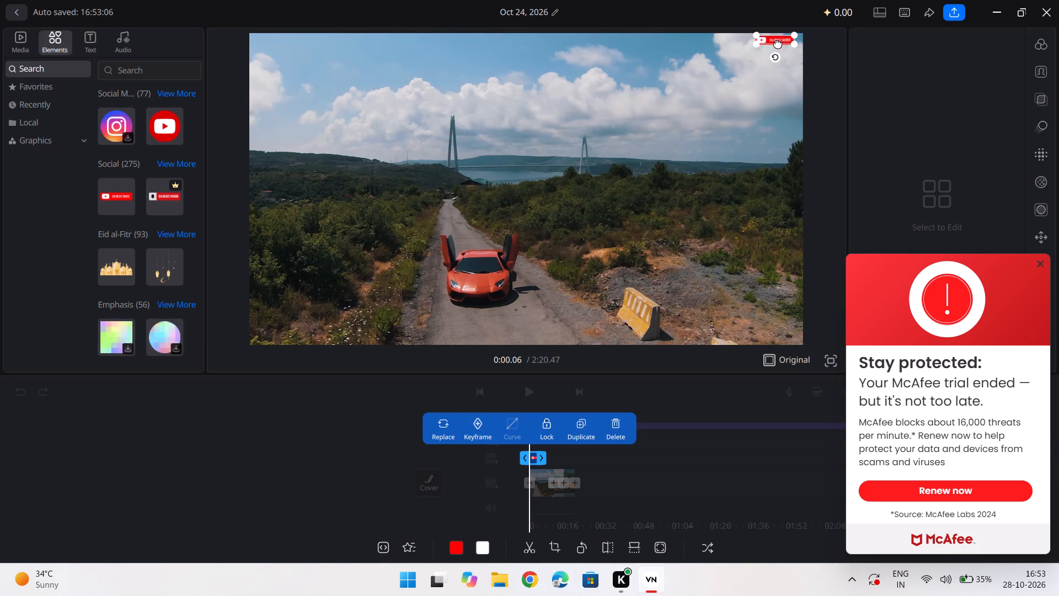
drag(778, 43, 782, 41)
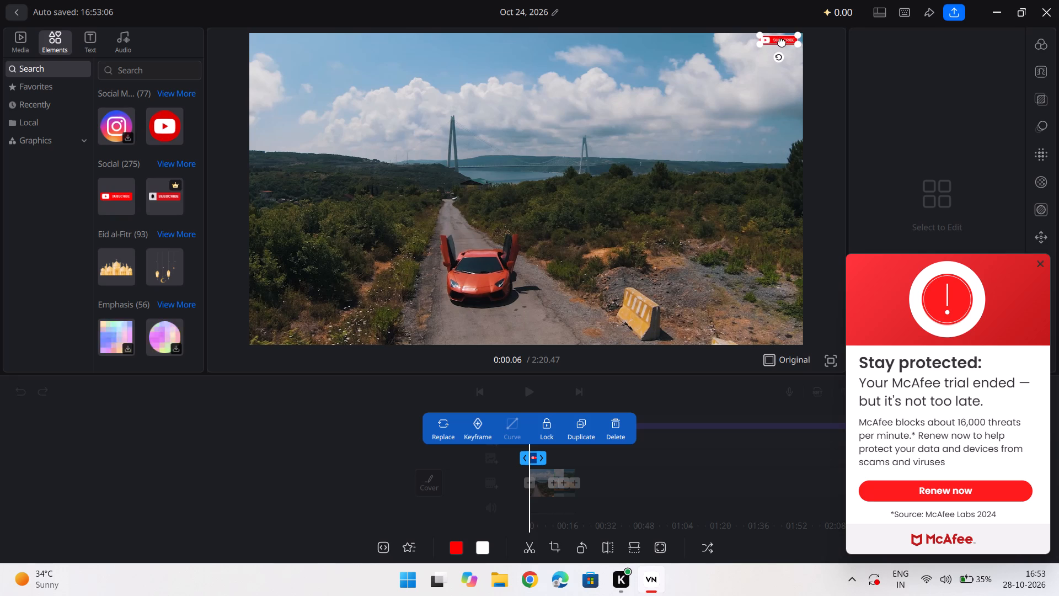
drag(782, 41, 780, 334)
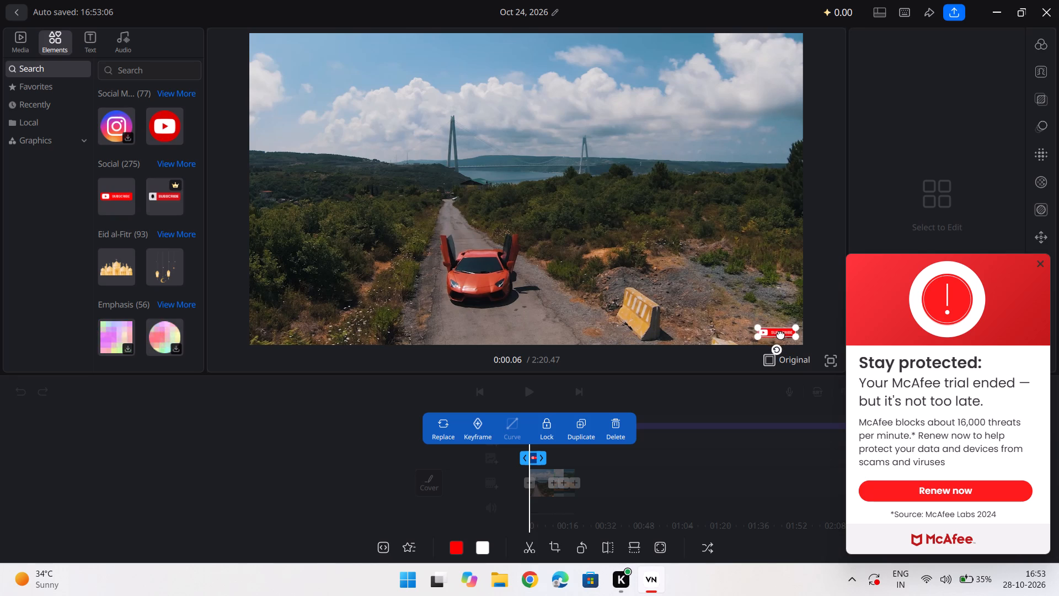
drag(780, 334, 785, 341)
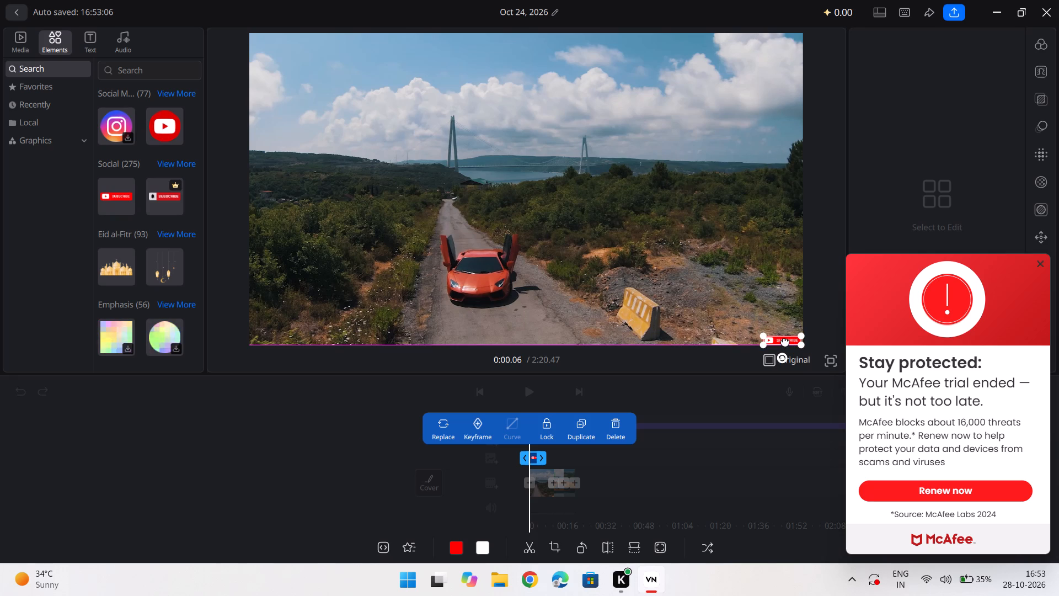
drag(785, 341, 807, 338)
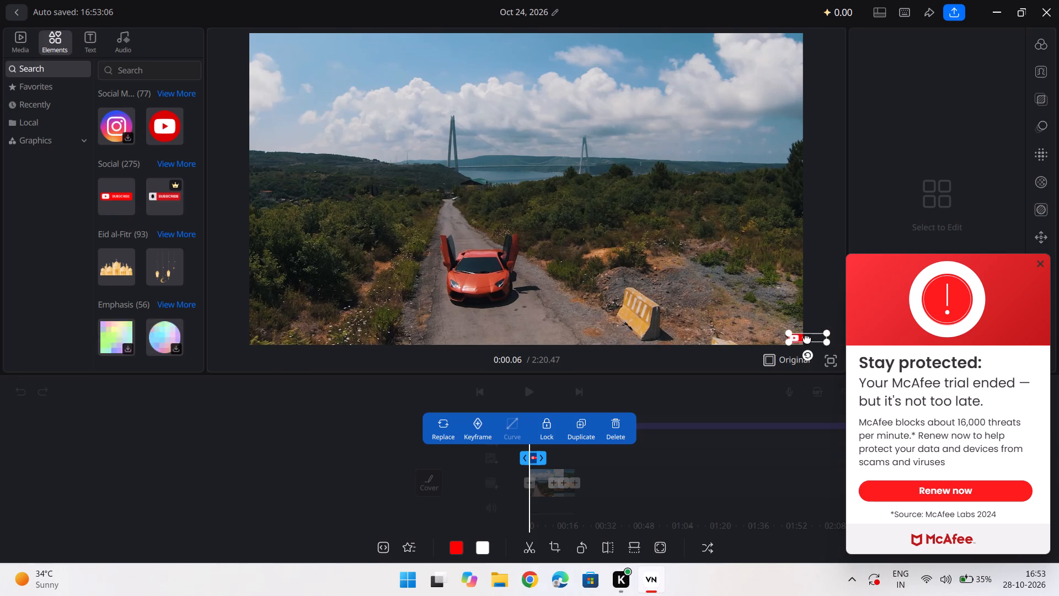
drag(807, 338, 789, 344)
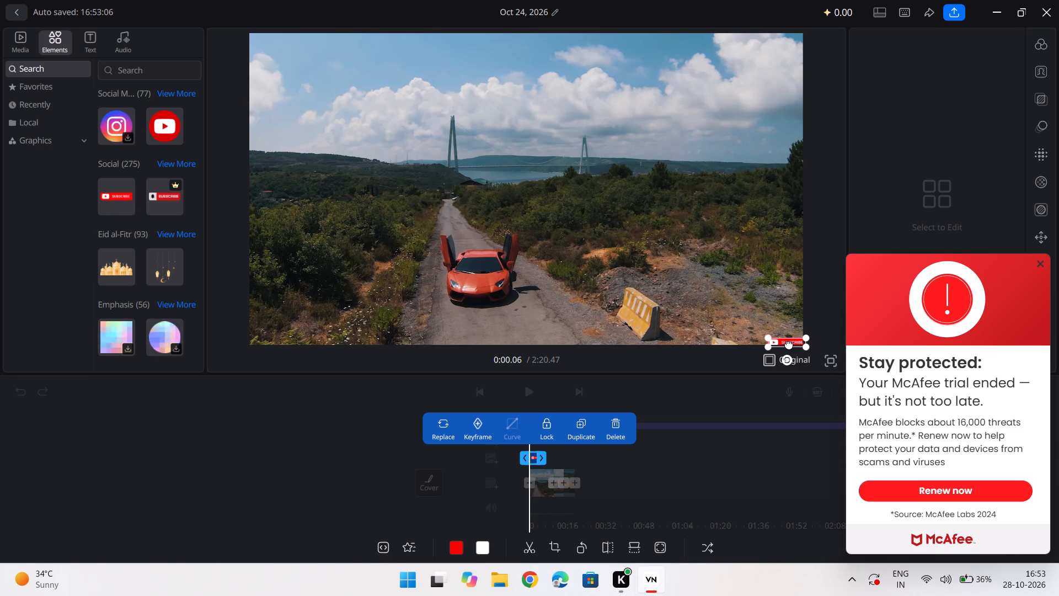
drag(789, 344, 788, 344)
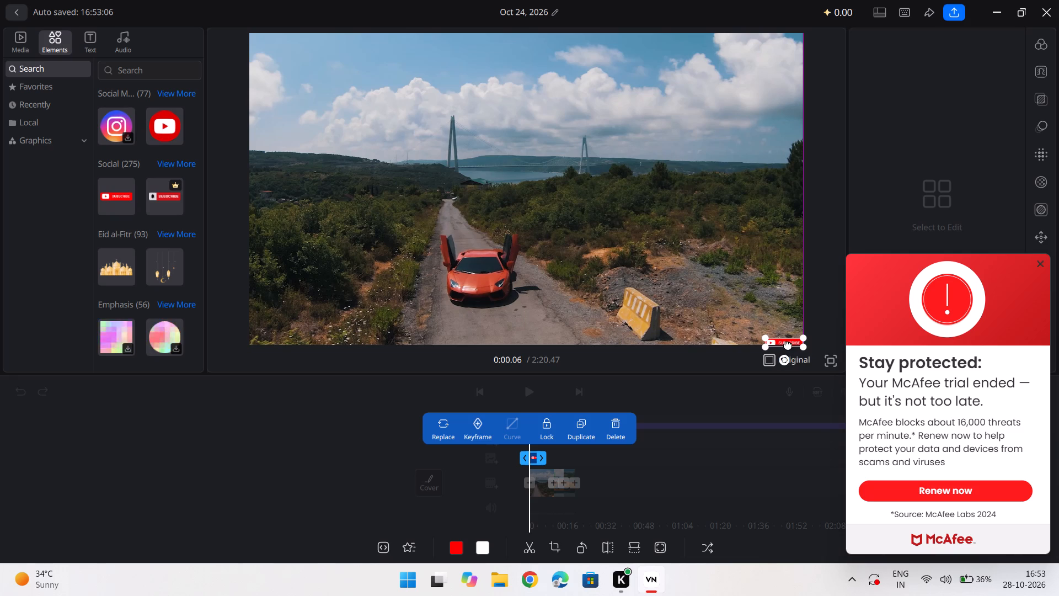
drag(788, 344, 788, 343)
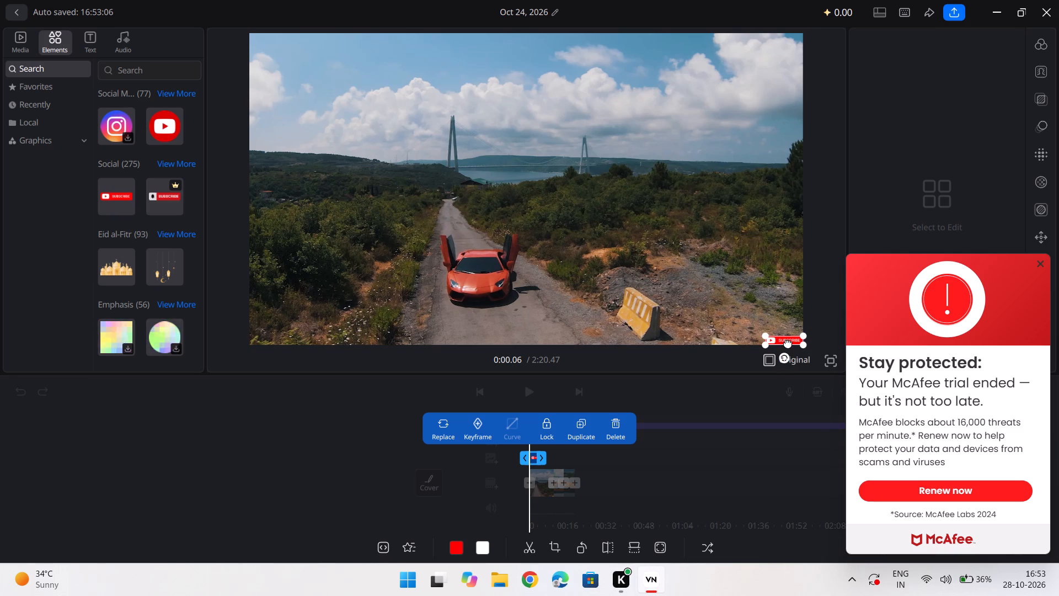
click(766, 313)
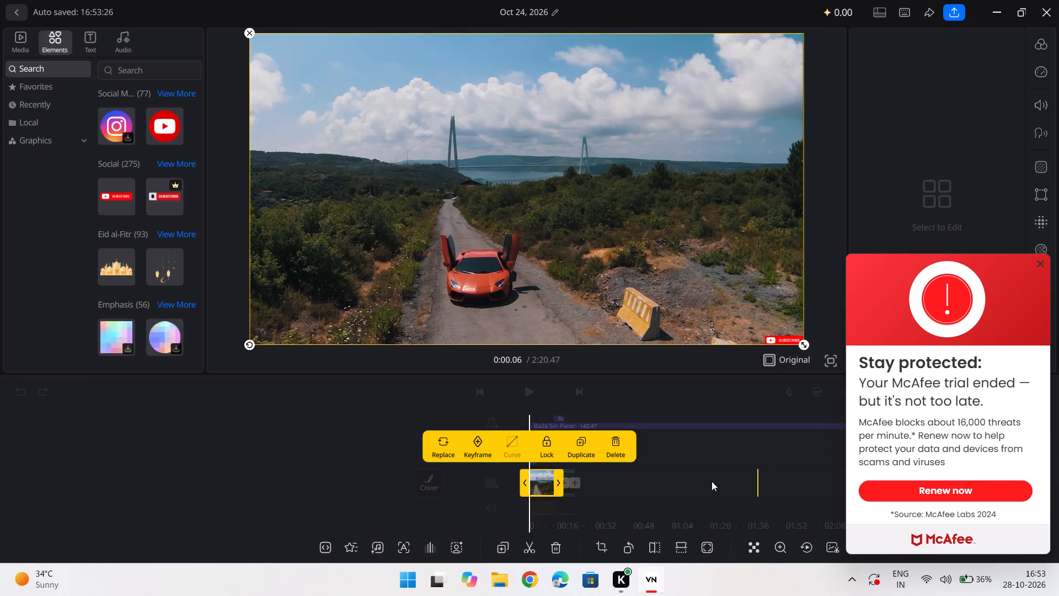
click(780, 339)
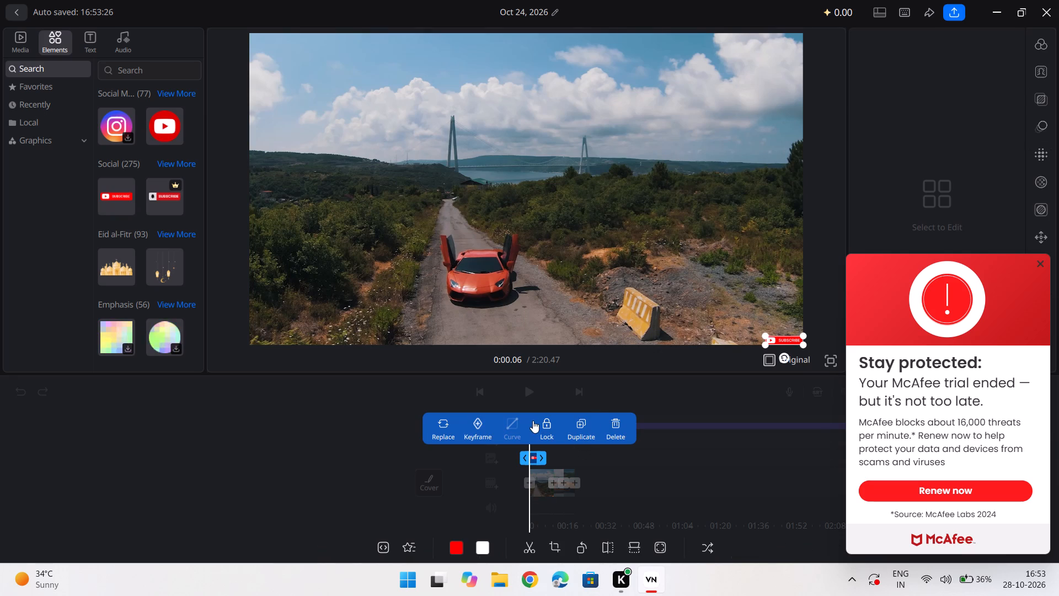
Extend the Subscribe graphic on the timeline to 18.94 s, ending together with the last main-track clip.
drag(629, 475, 651, 447)
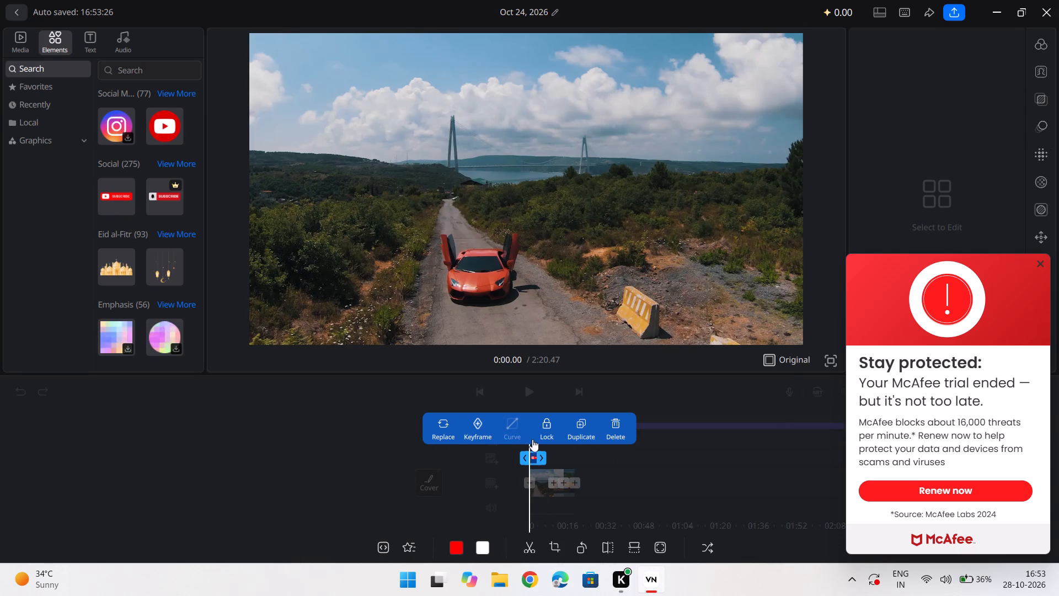
click(536, 460)
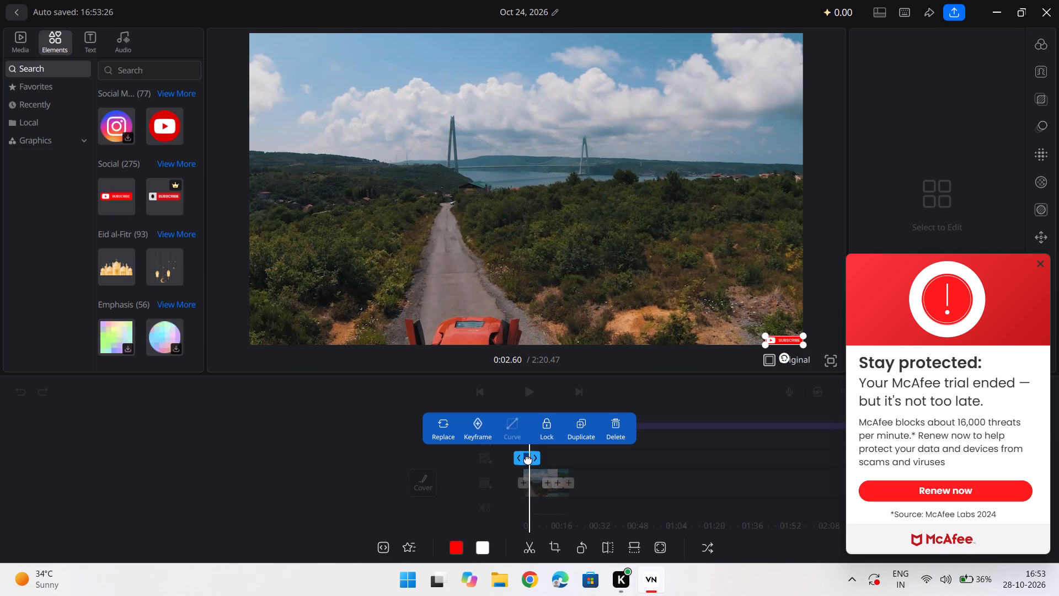
click(528, 459)
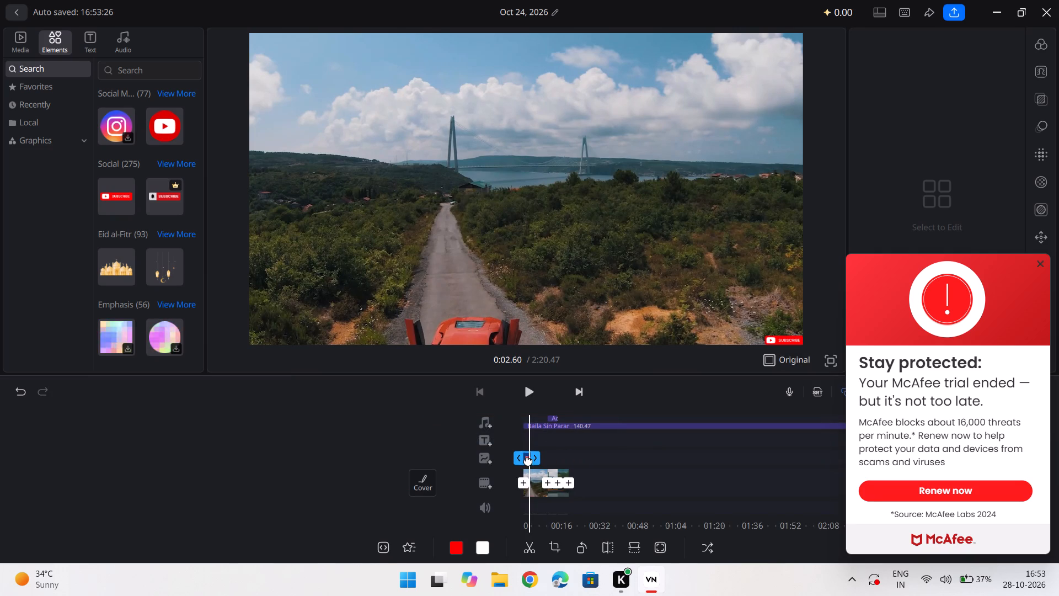
scroll(550, 457, right, 5)
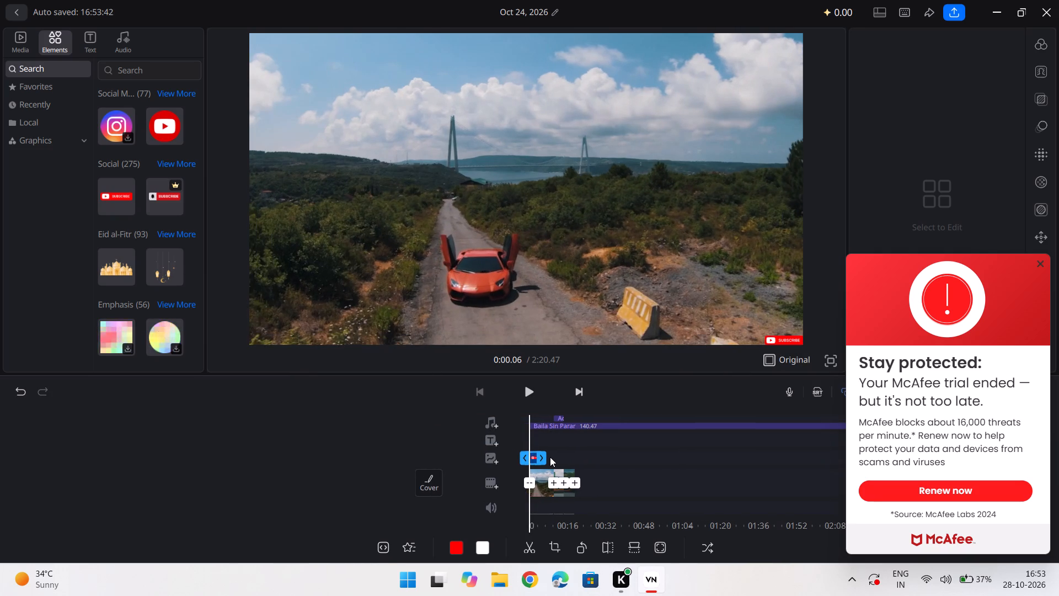
drag(544, 459, 590, 464)
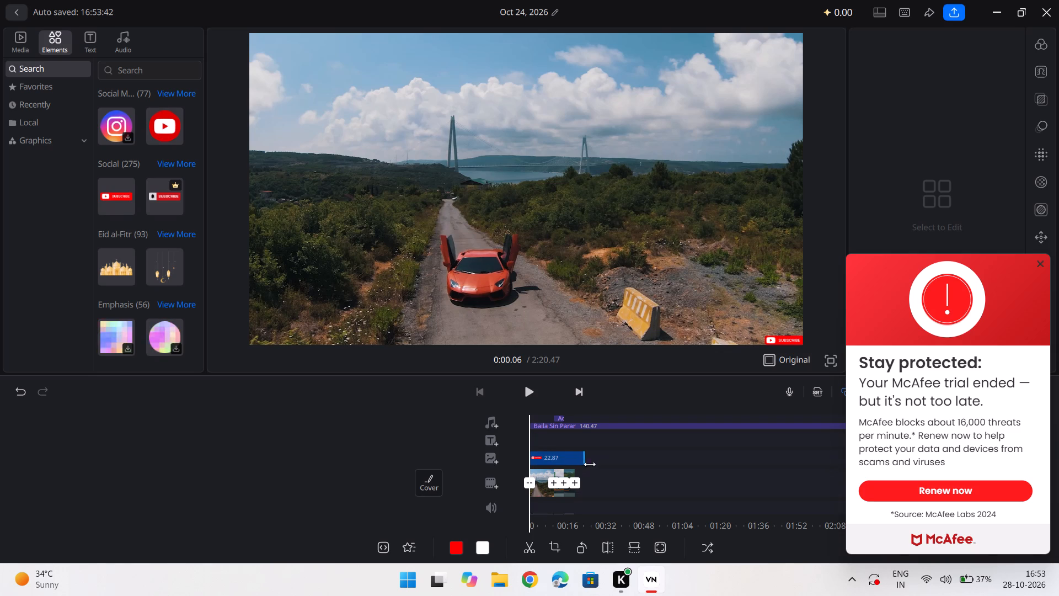
drag(590, 464, 583, 466)
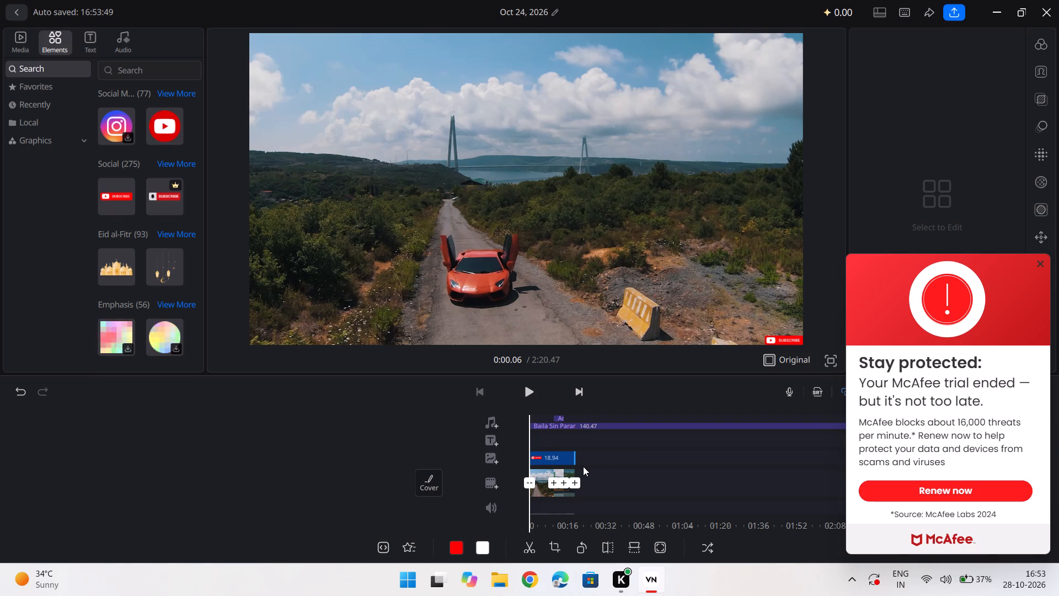
click(619, 445)
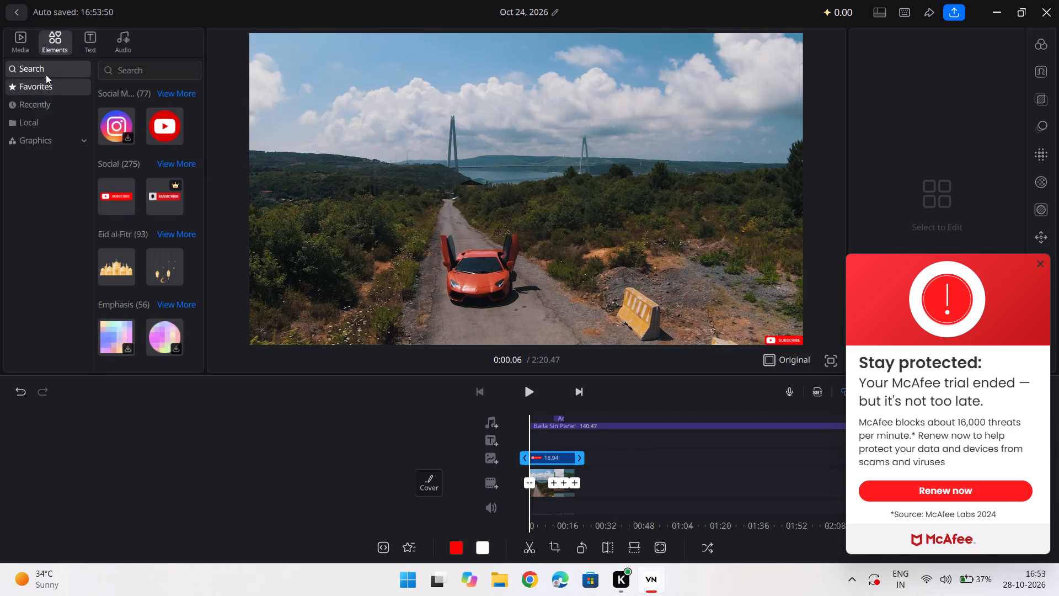
Look through the element categories, favourite media, Default, Cover and Bubble text templates, and the audio library for further additions.
scroll(145, 259, down, 14)
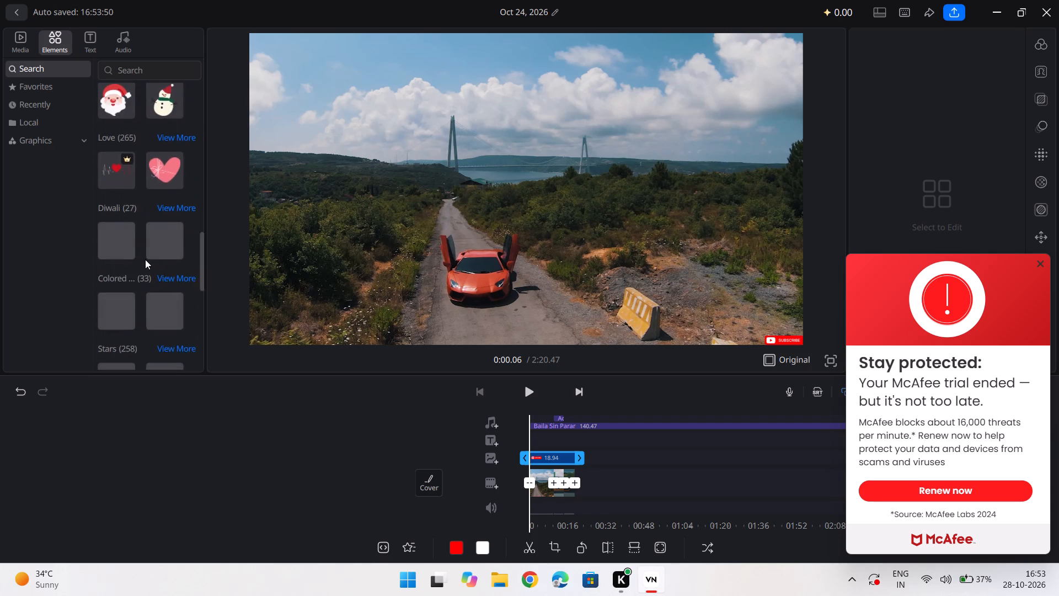
scroll(145, 259, down, 4)
scroll(145, 259, up, 18)
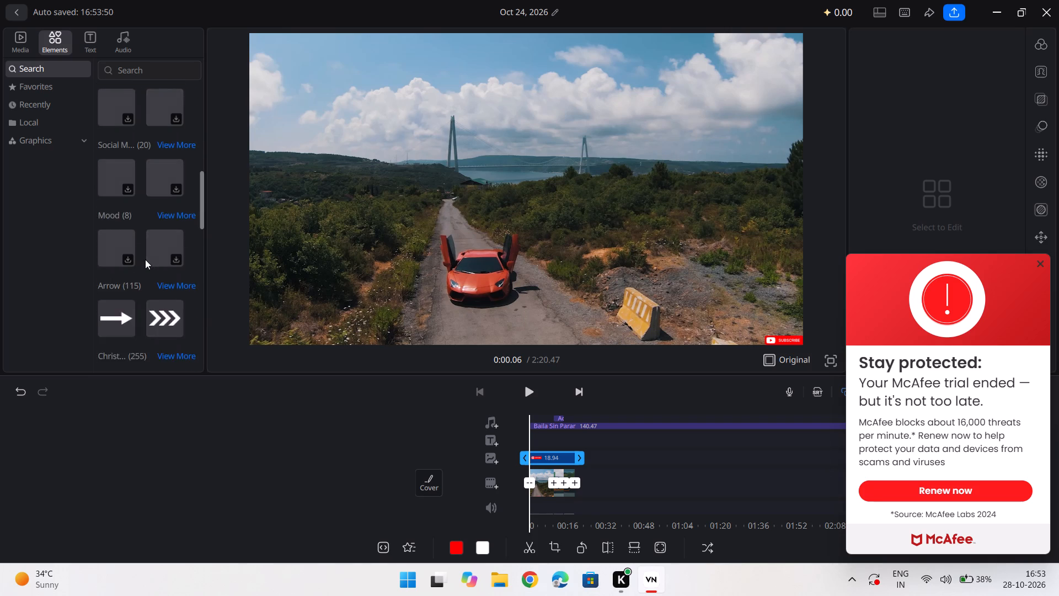
click(27, 45)
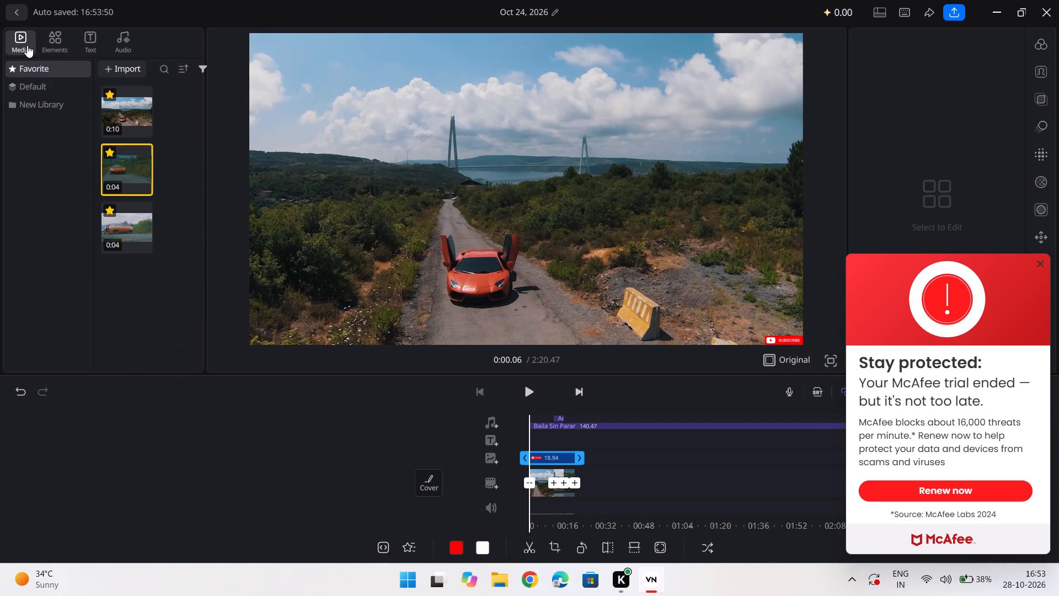
click(84, 36)
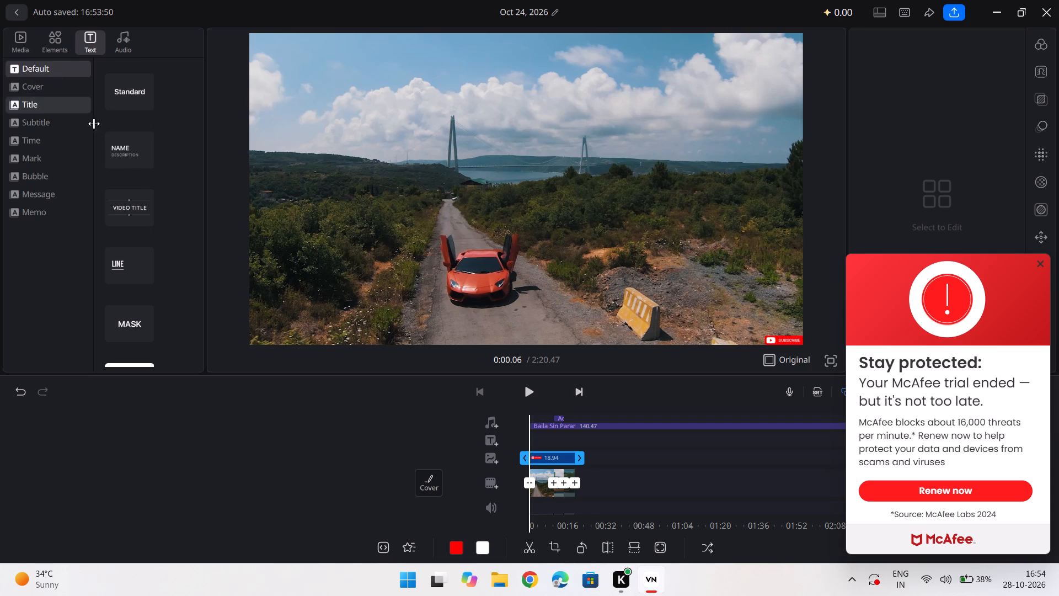
scroll(137, 223, down, 12)
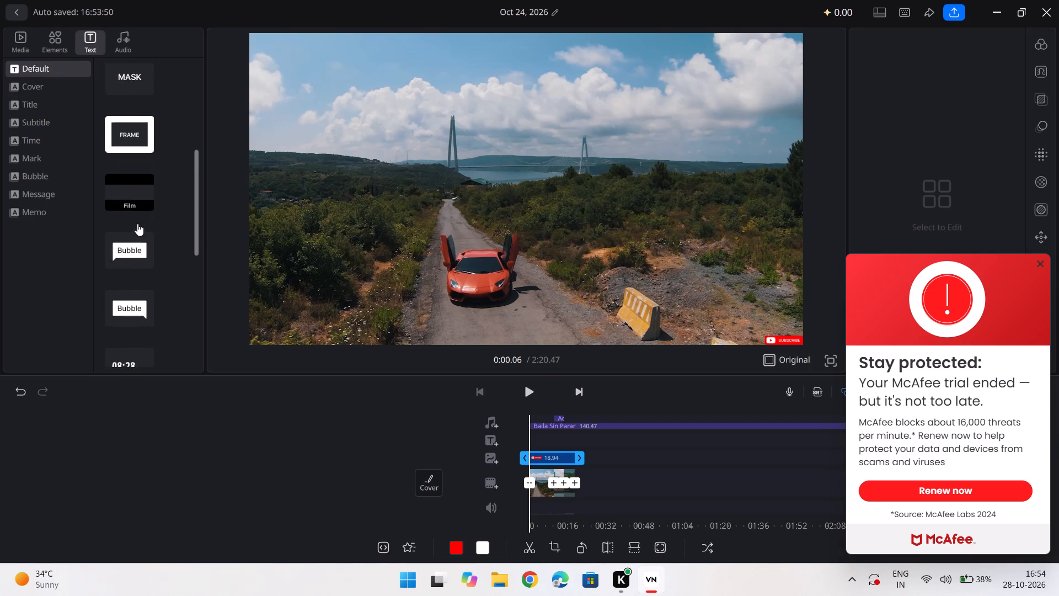
scroll(137, 223, down, 11)
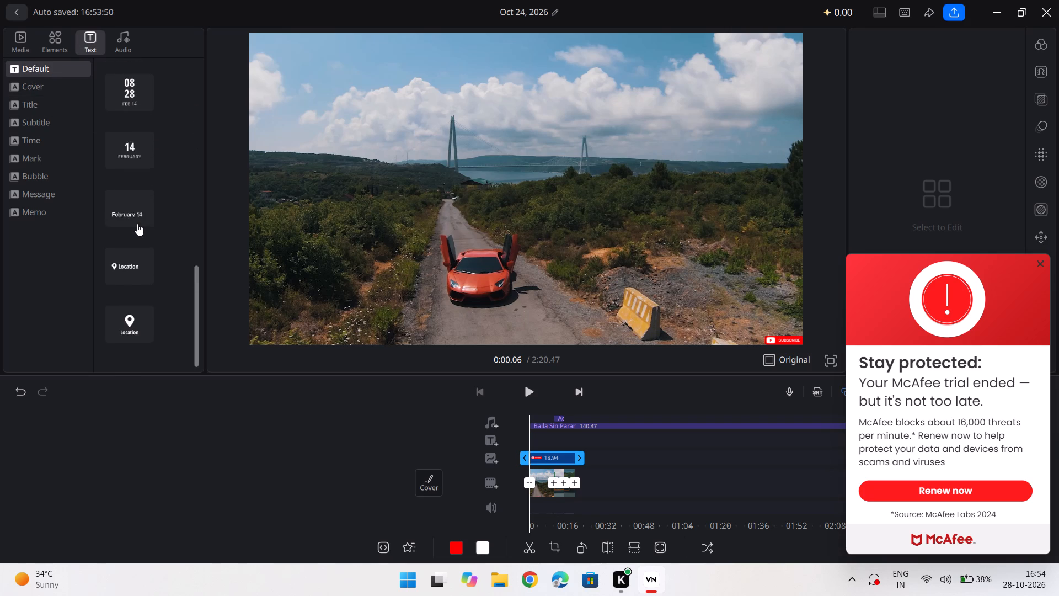
scroll(137, 223, up, 6)
click(33, 92)
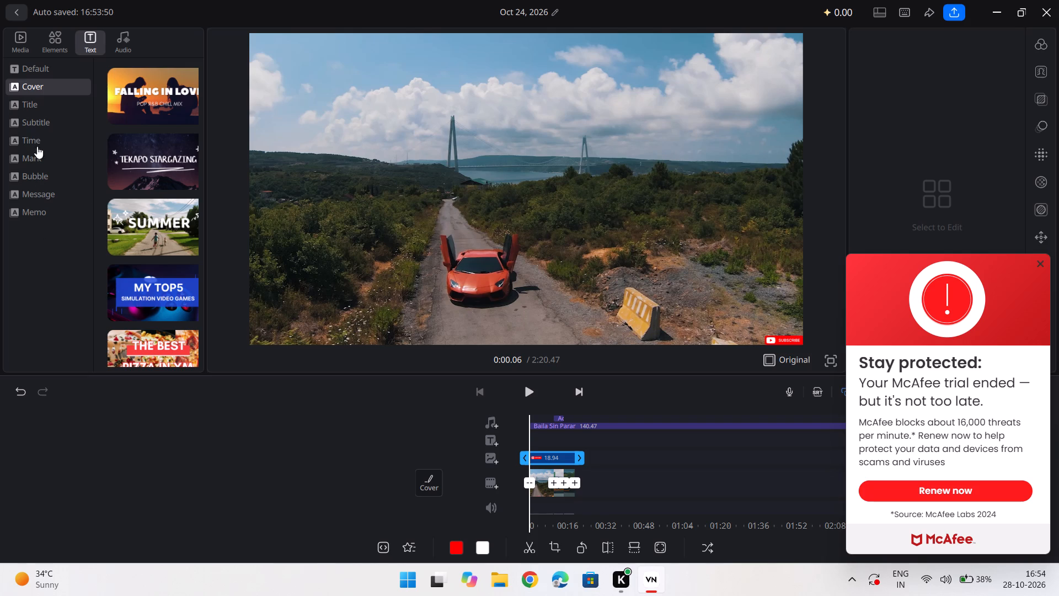
click(37, 173)
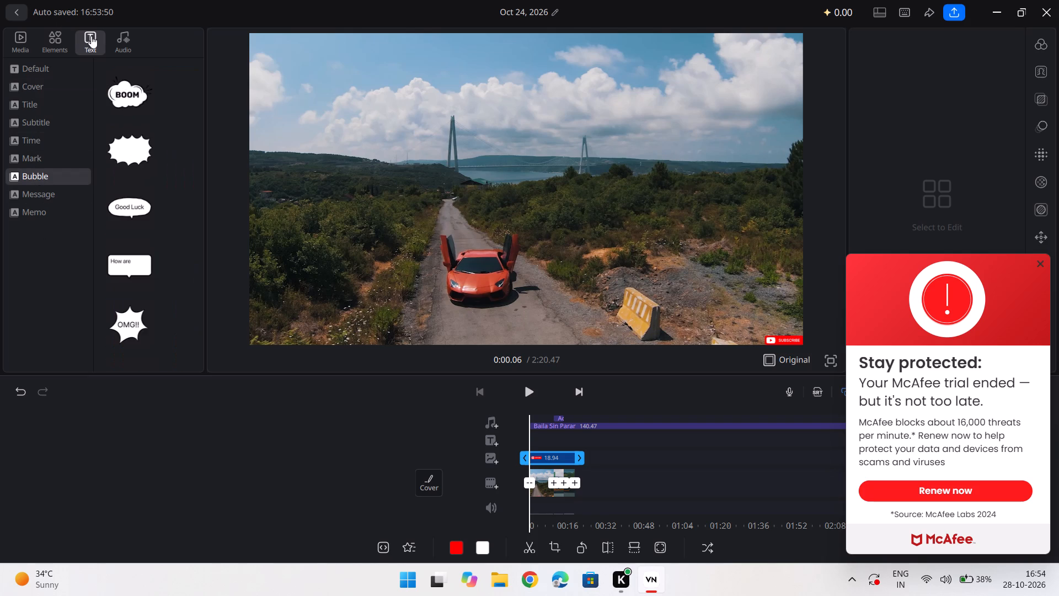
click(121, 37)
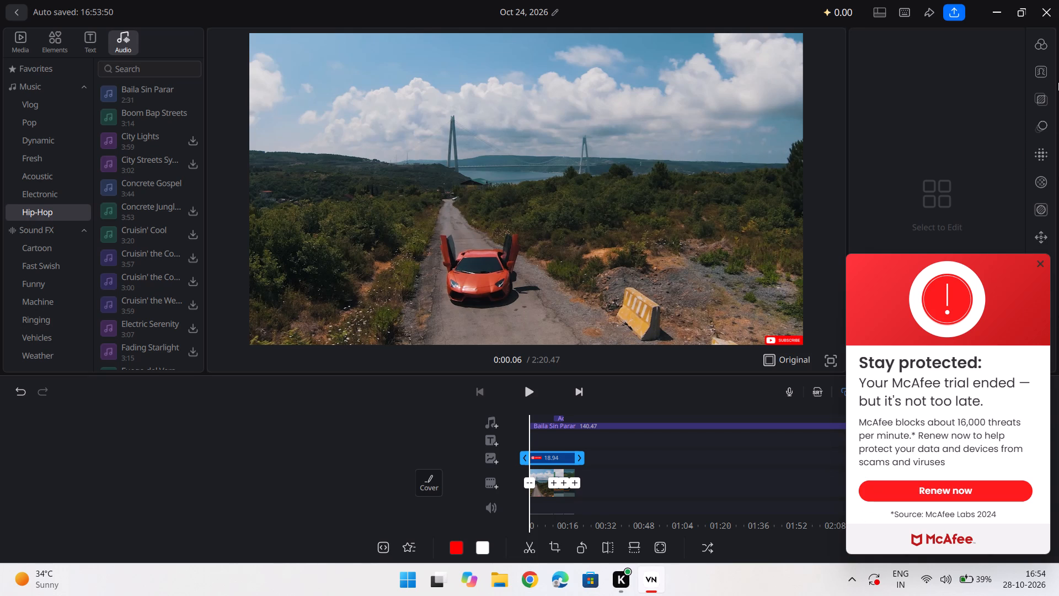
Dismiss the McAfee trial notification covering the editor.
click(1042, 267)
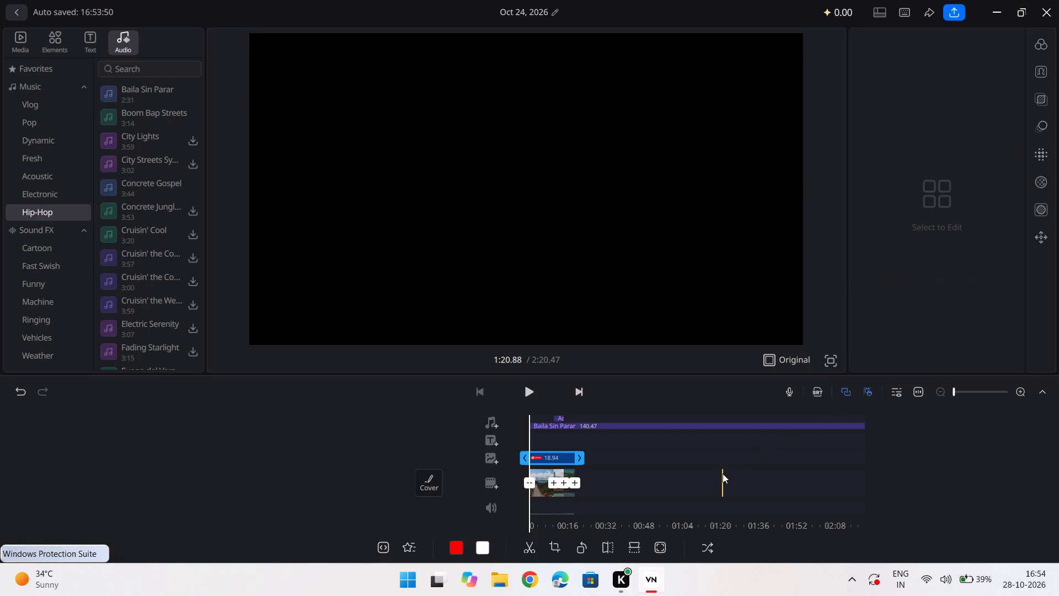
Play the sequence from the start to review the clips with the Subscribe graphic and music.
click(526, 389)
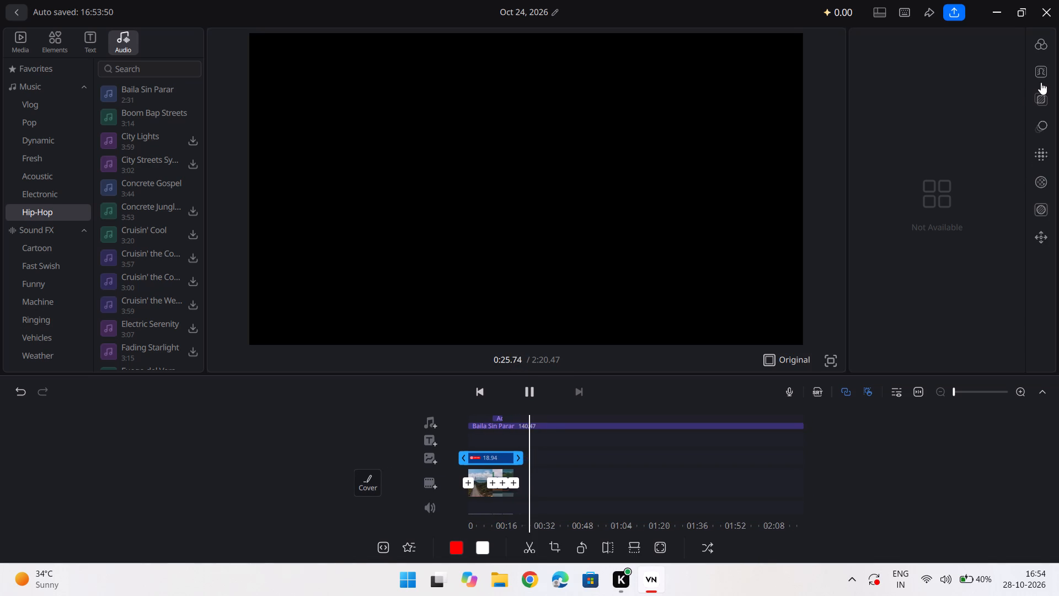
Open the filter options for the selected Subscribe graphic.
click(1041, 48)
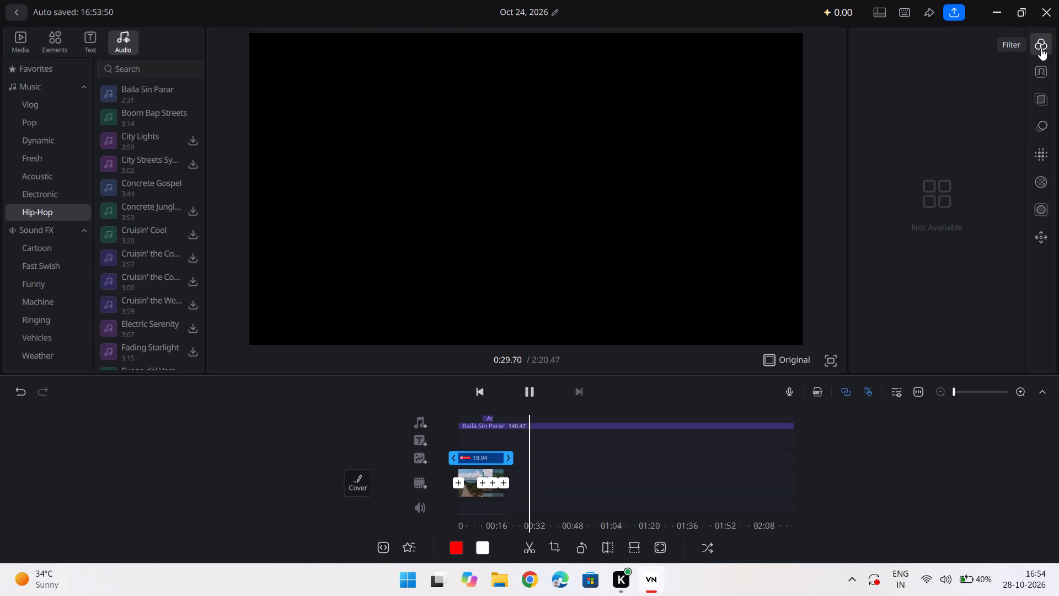
click(1041, 48)
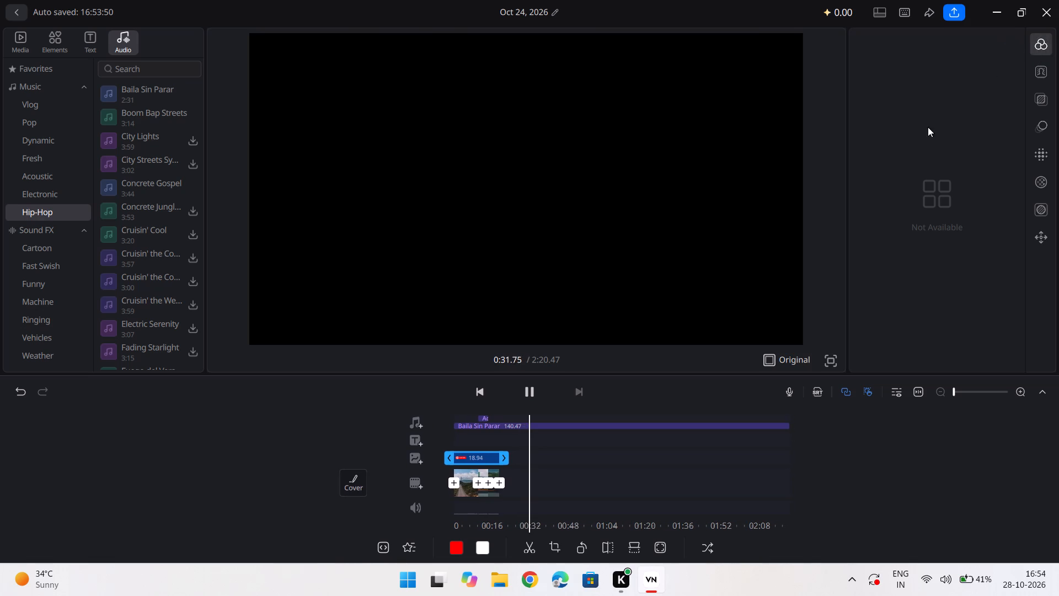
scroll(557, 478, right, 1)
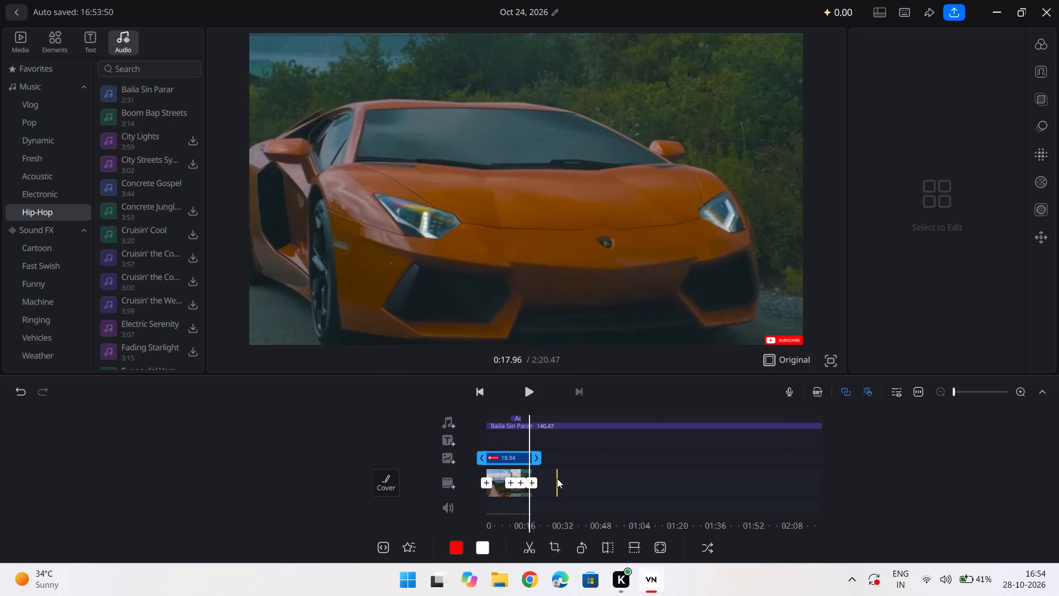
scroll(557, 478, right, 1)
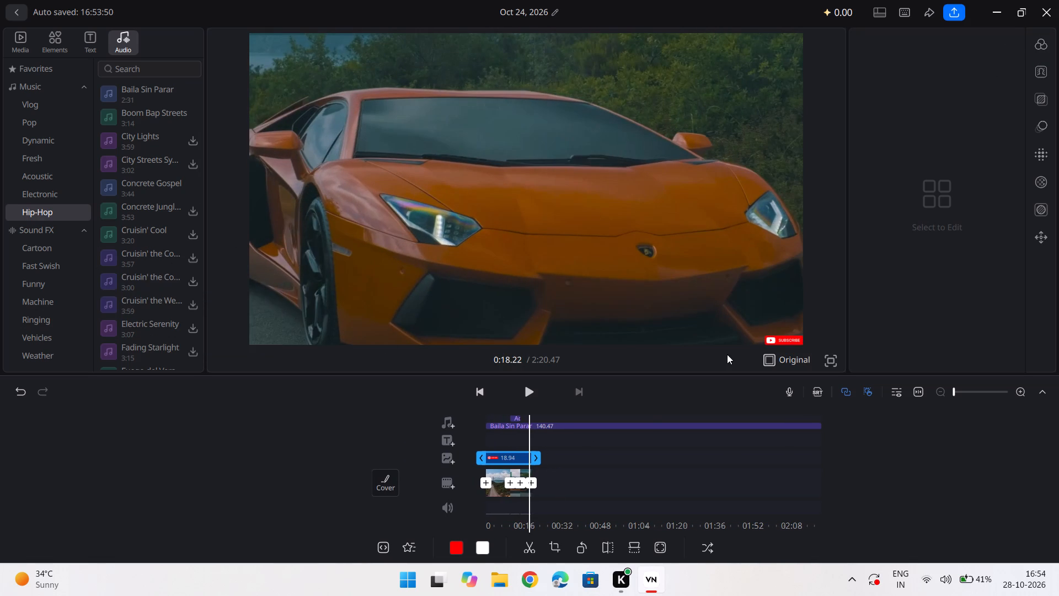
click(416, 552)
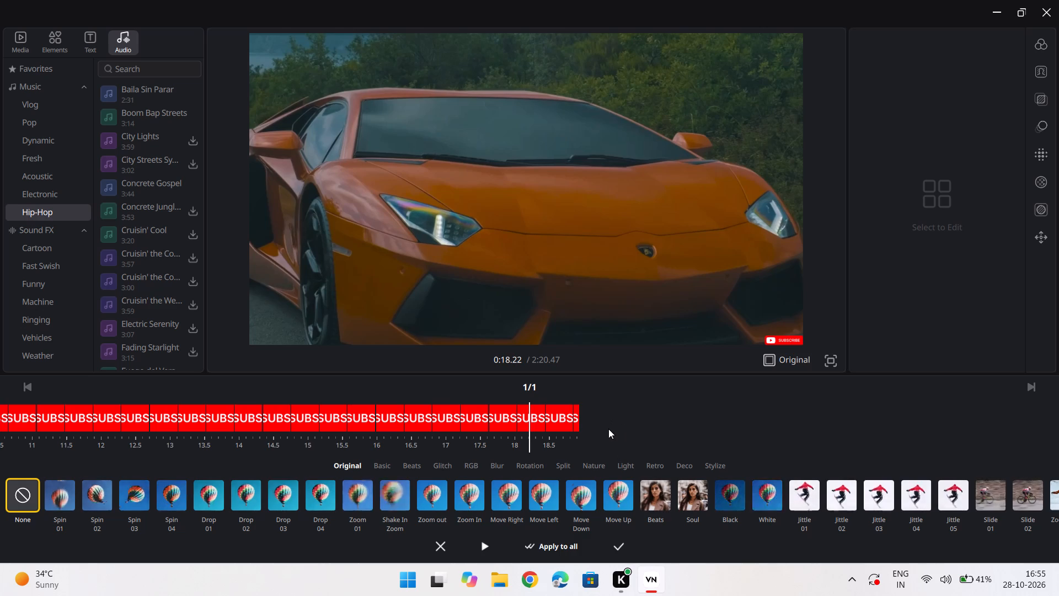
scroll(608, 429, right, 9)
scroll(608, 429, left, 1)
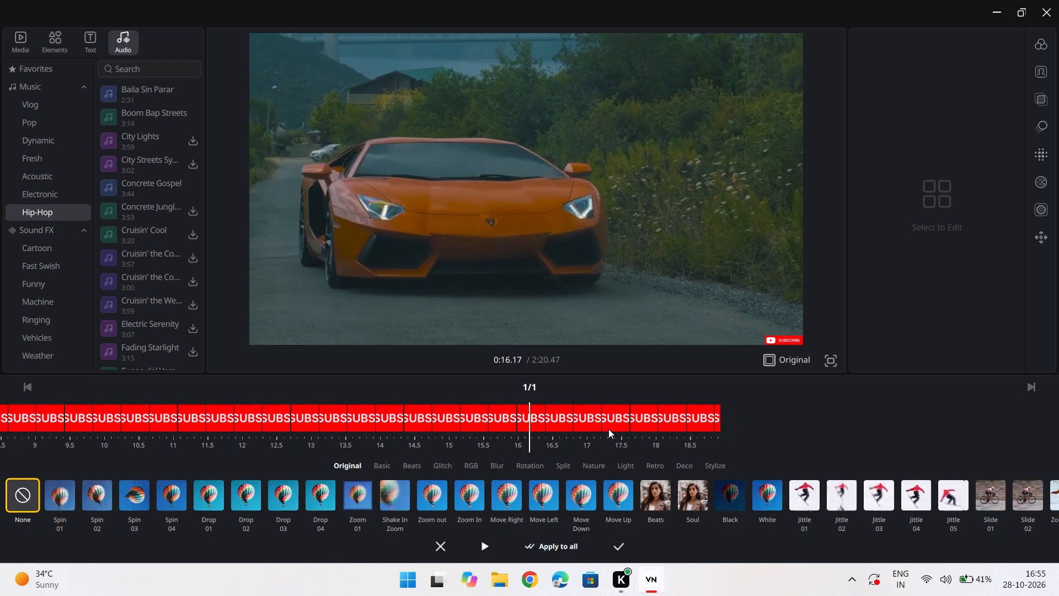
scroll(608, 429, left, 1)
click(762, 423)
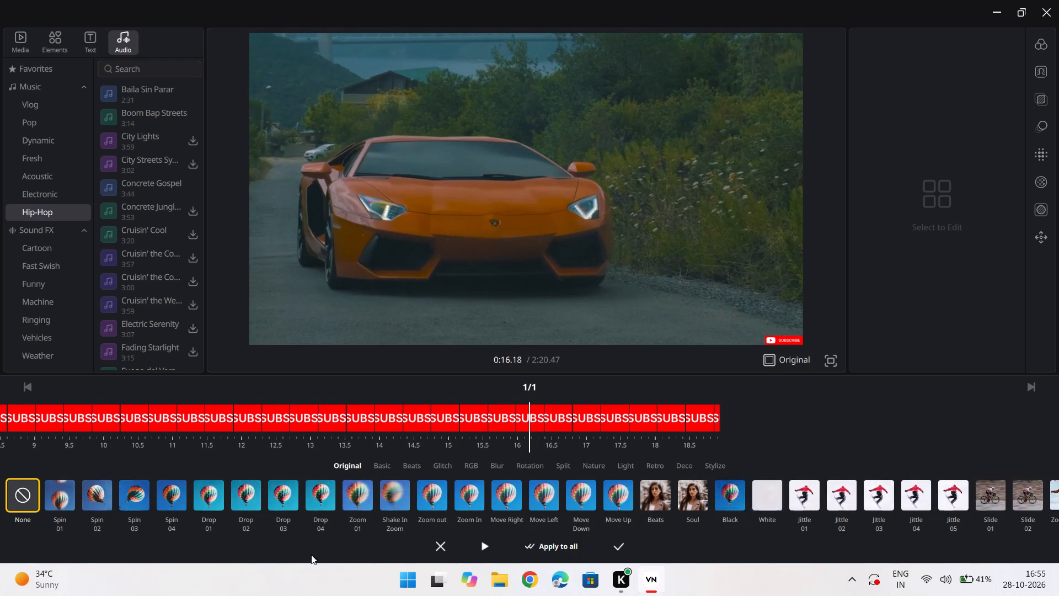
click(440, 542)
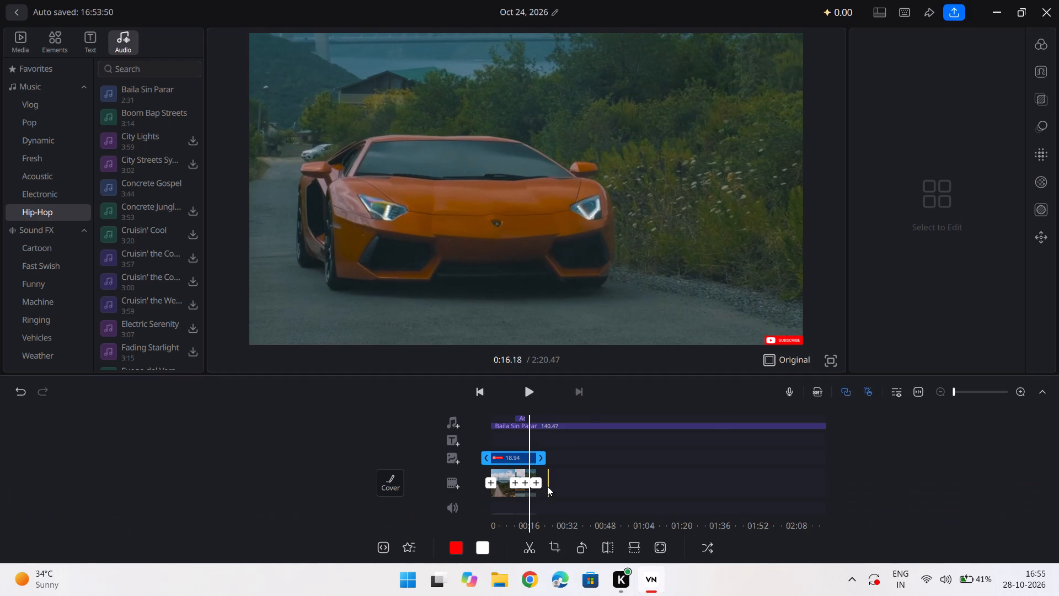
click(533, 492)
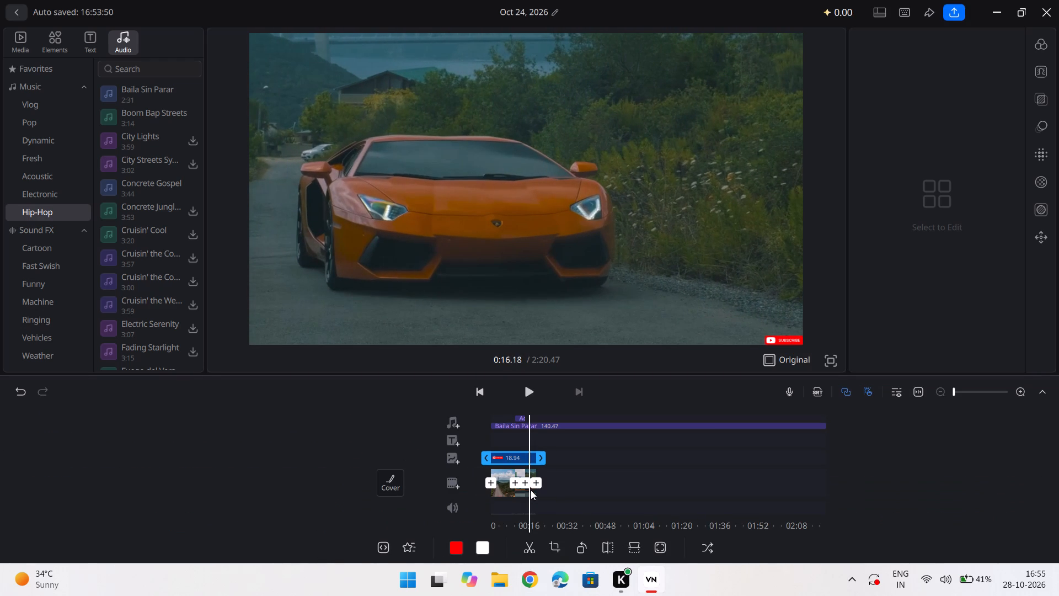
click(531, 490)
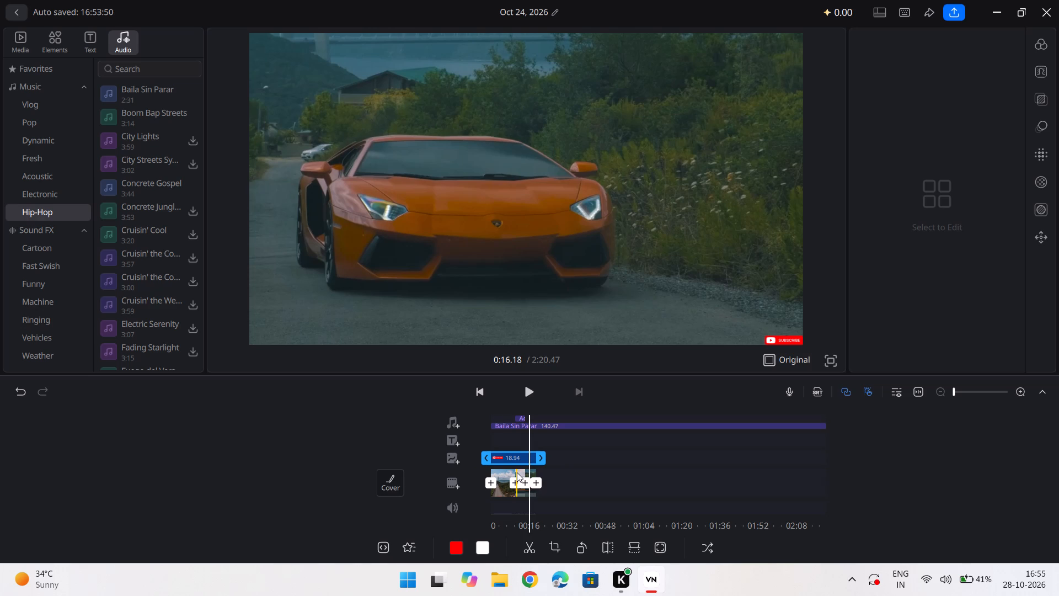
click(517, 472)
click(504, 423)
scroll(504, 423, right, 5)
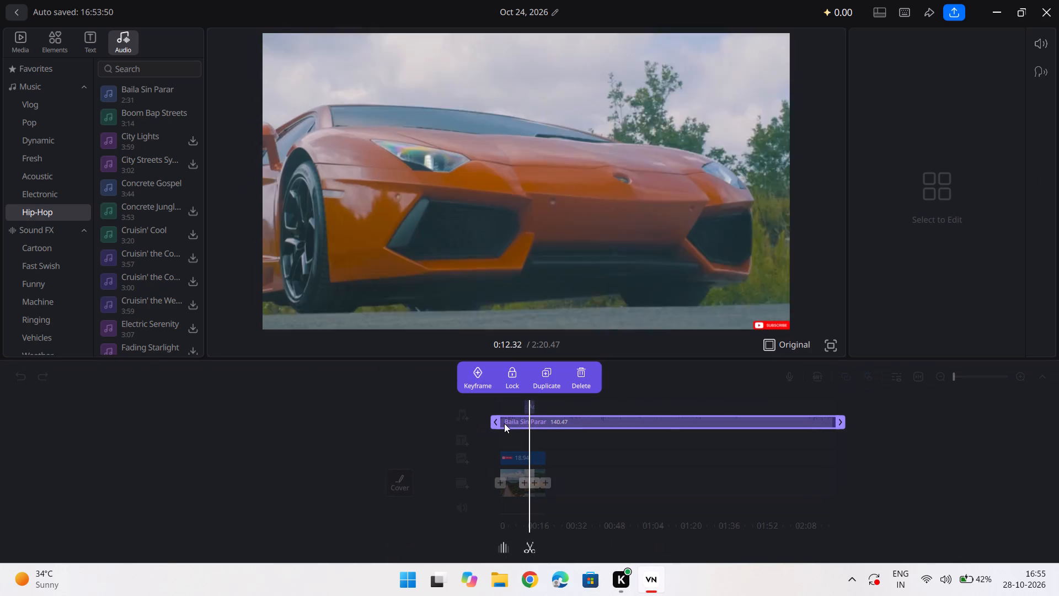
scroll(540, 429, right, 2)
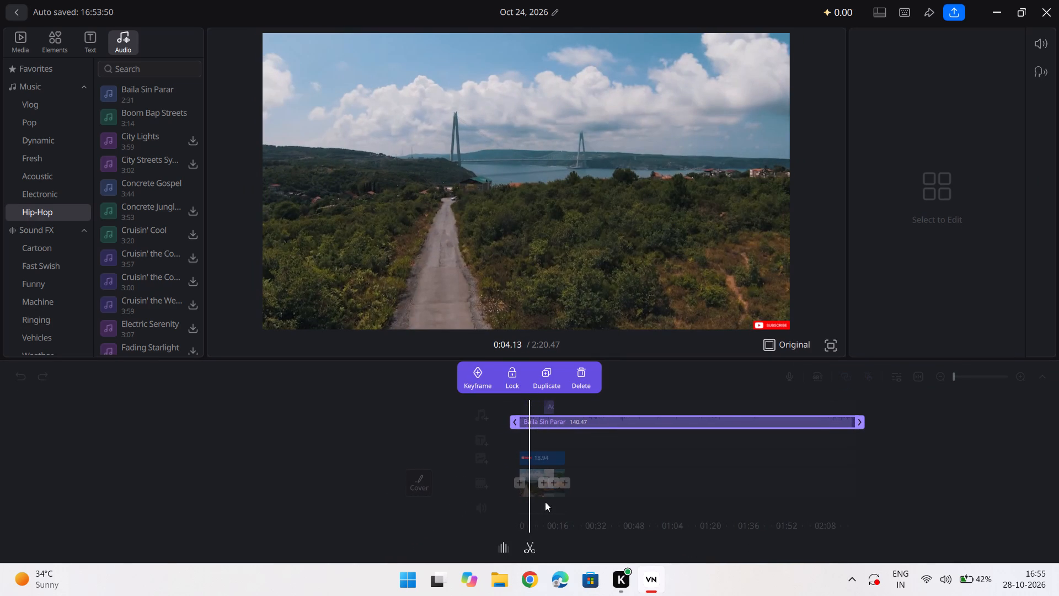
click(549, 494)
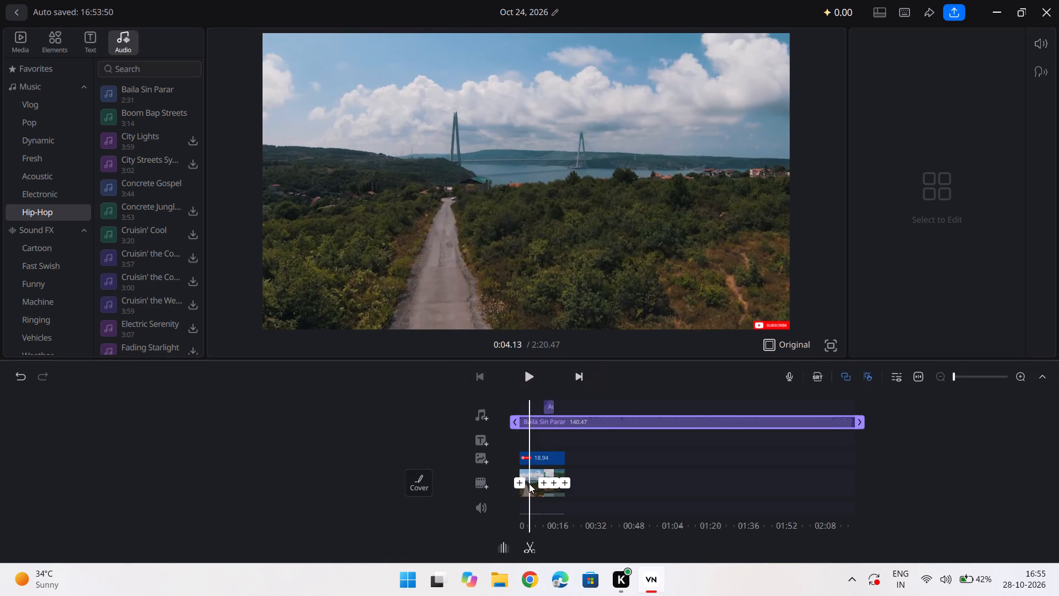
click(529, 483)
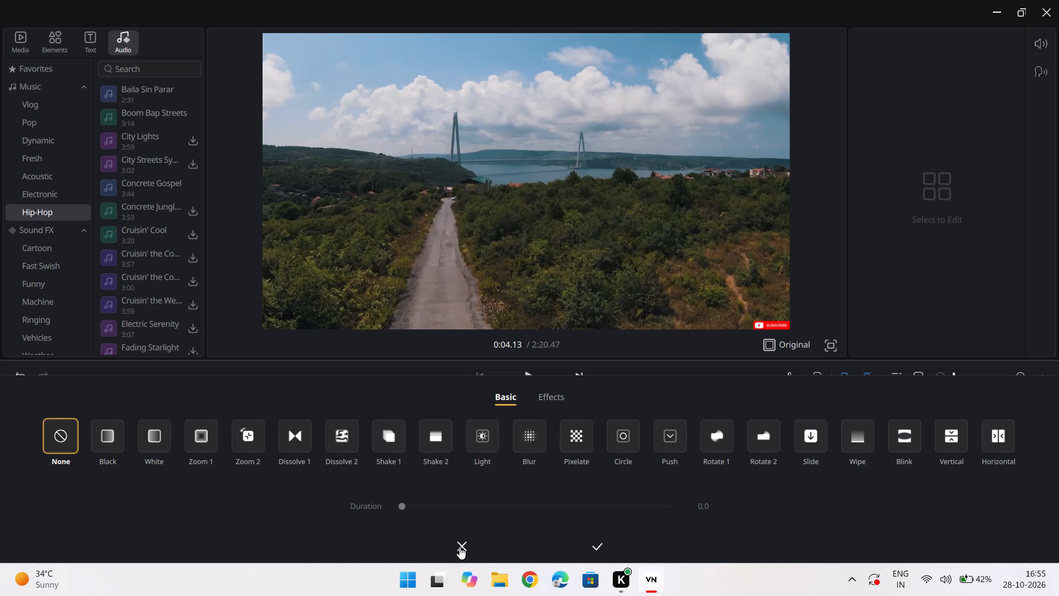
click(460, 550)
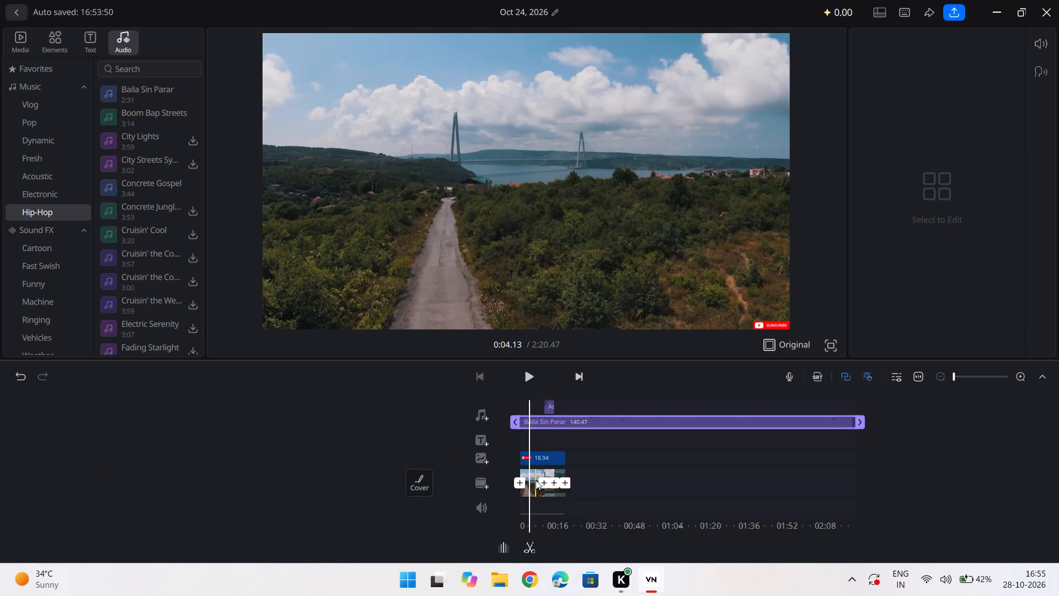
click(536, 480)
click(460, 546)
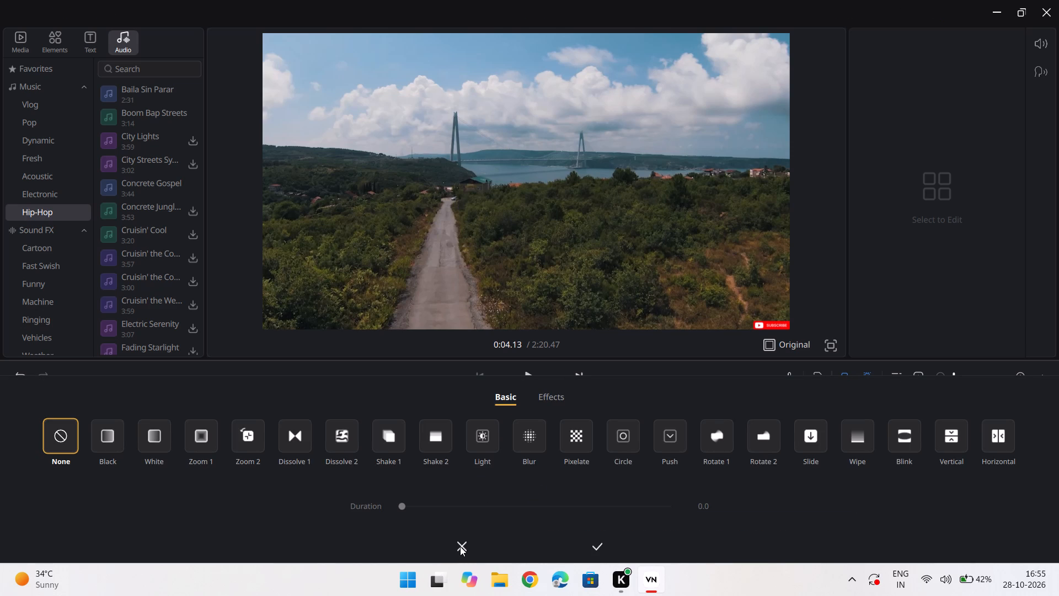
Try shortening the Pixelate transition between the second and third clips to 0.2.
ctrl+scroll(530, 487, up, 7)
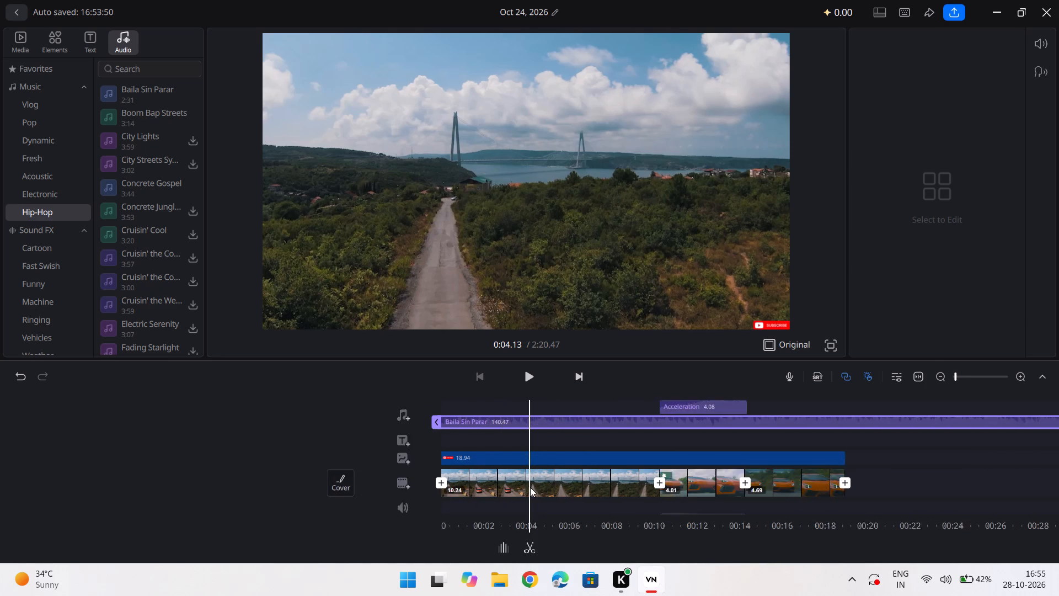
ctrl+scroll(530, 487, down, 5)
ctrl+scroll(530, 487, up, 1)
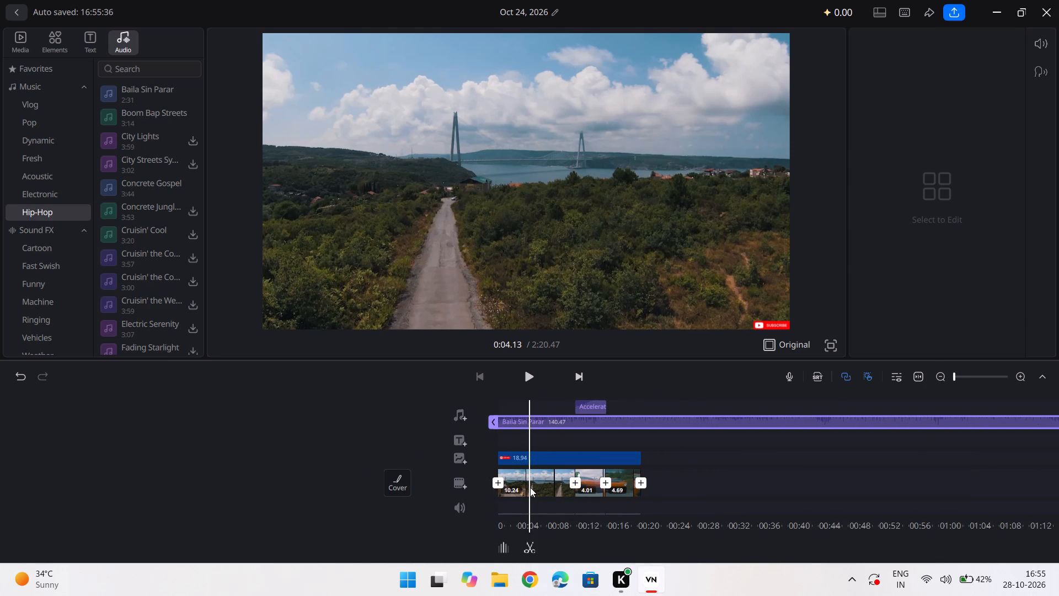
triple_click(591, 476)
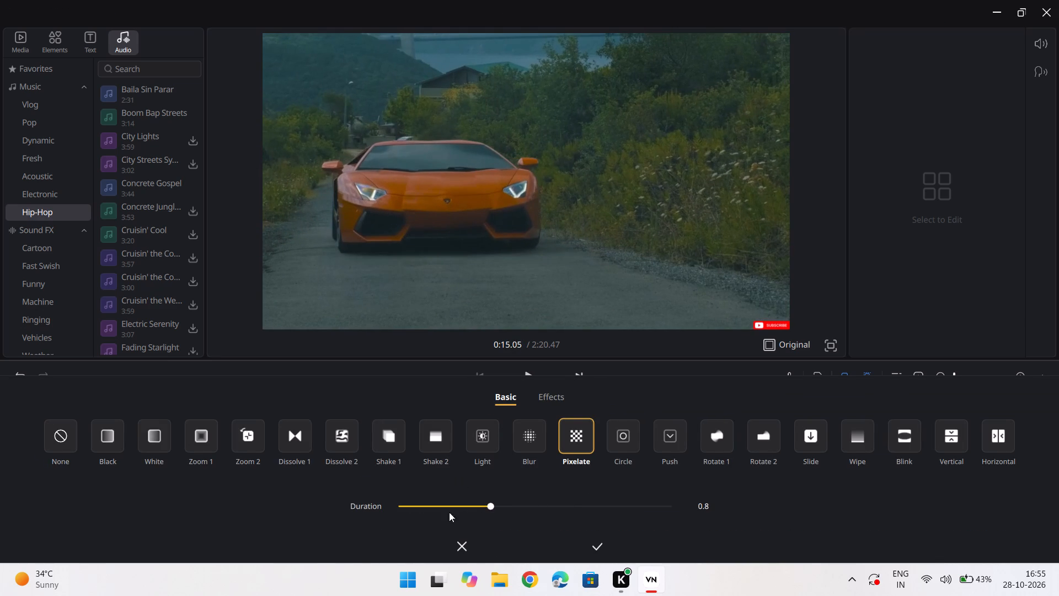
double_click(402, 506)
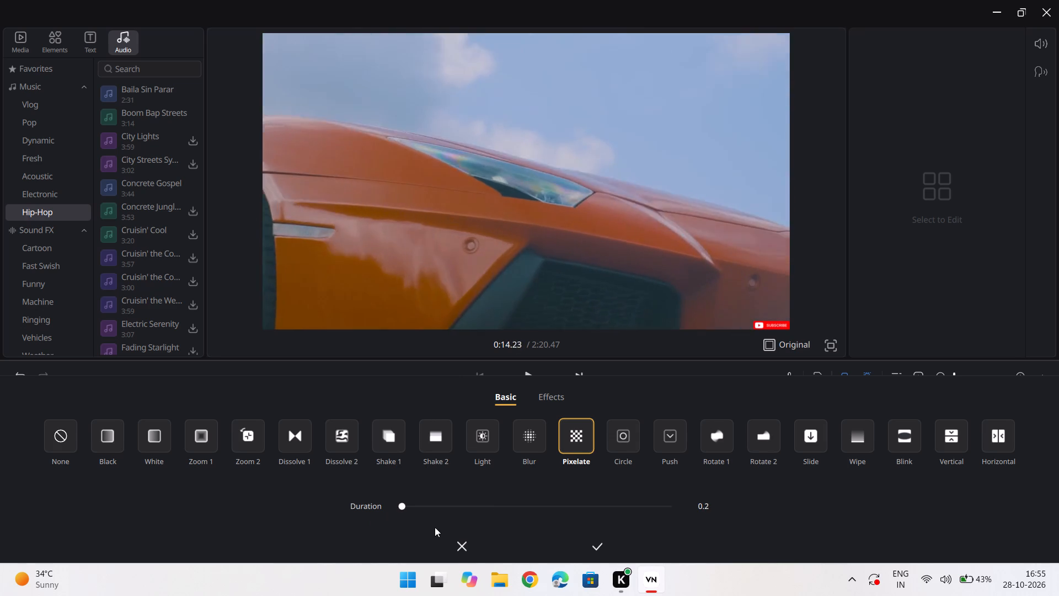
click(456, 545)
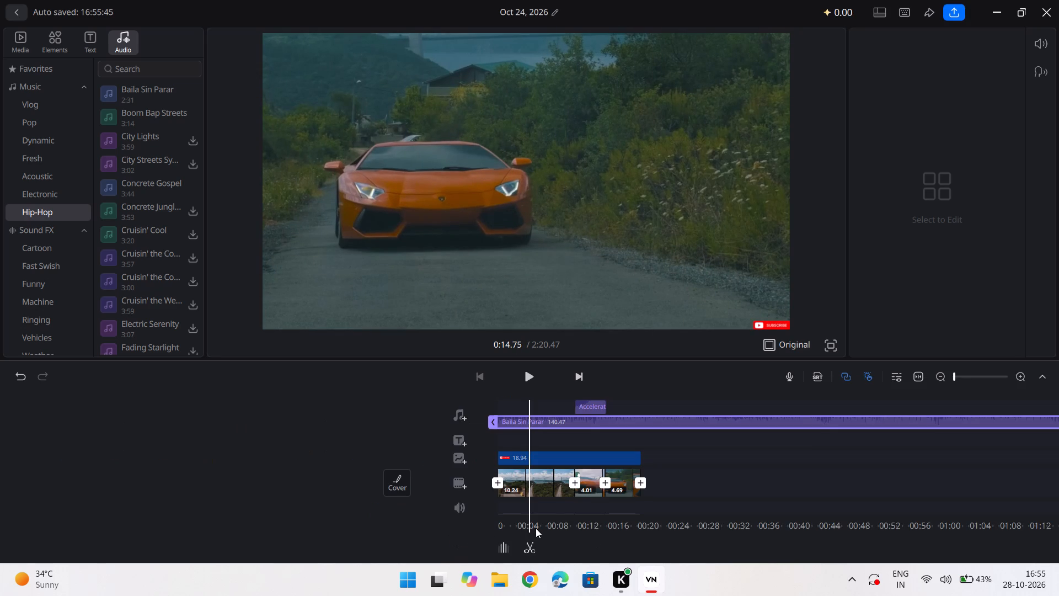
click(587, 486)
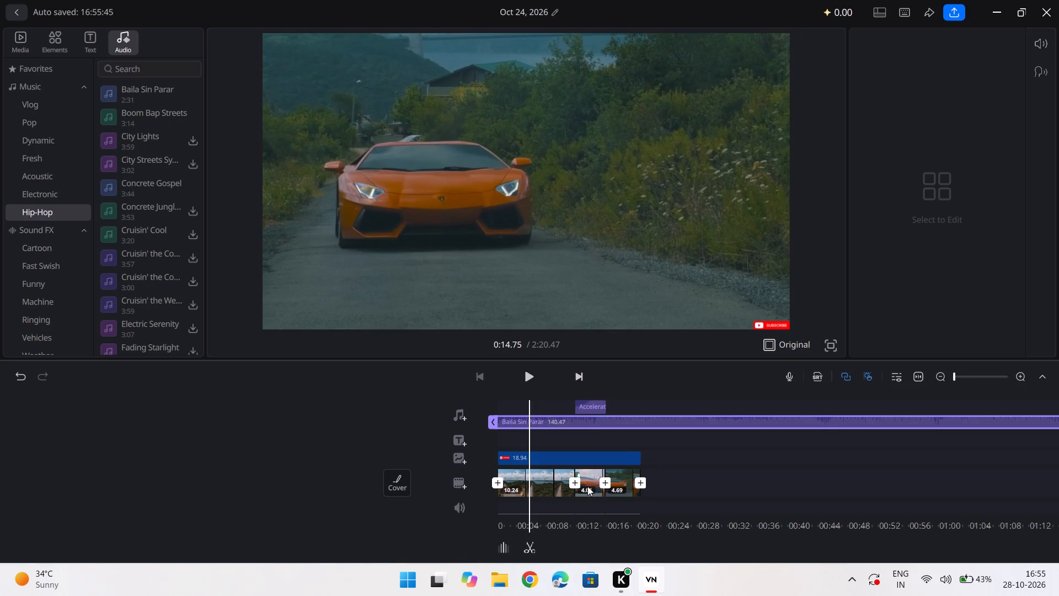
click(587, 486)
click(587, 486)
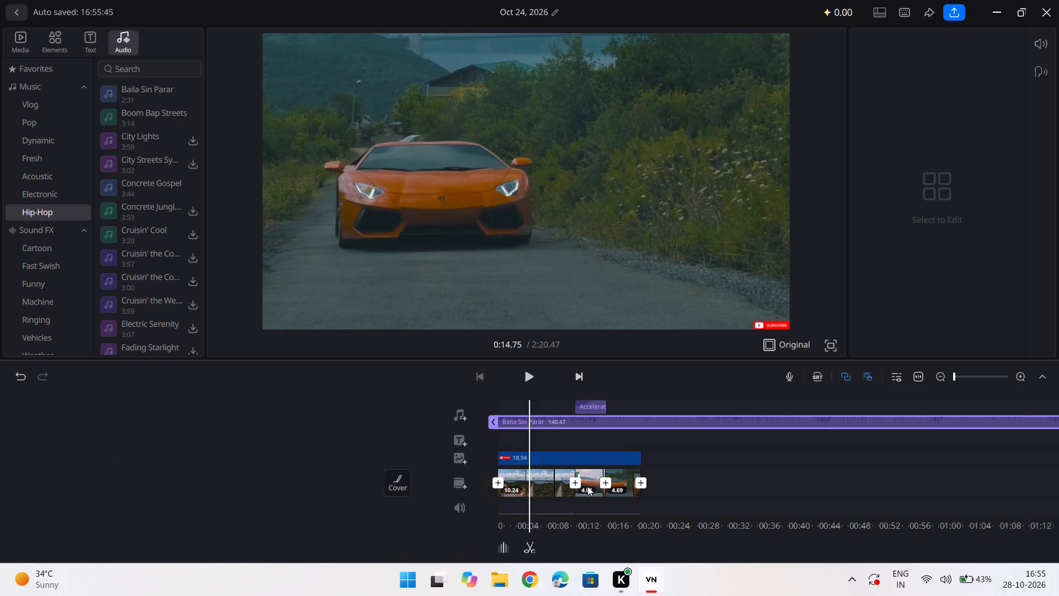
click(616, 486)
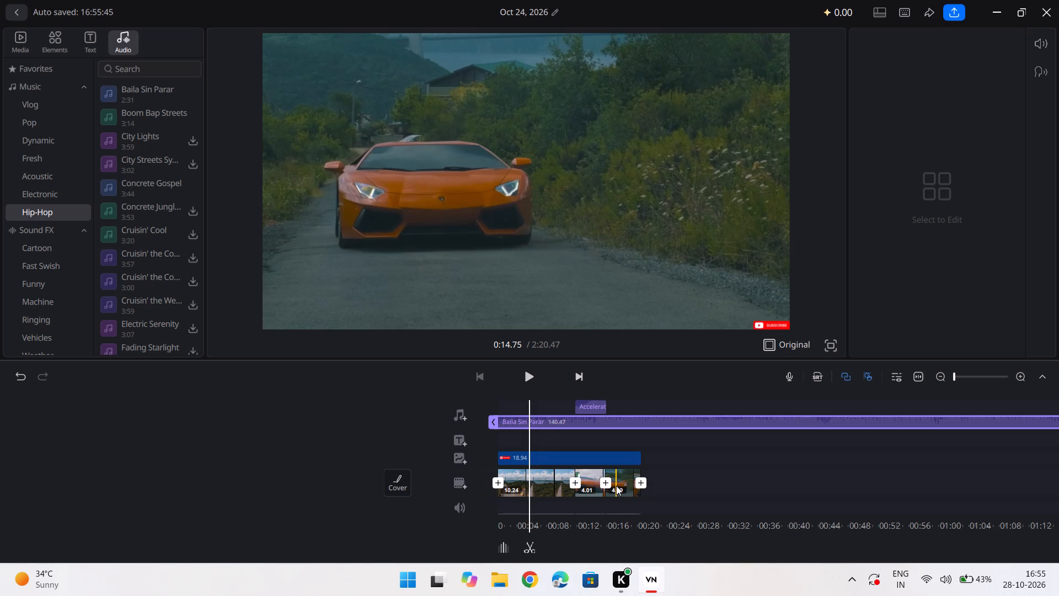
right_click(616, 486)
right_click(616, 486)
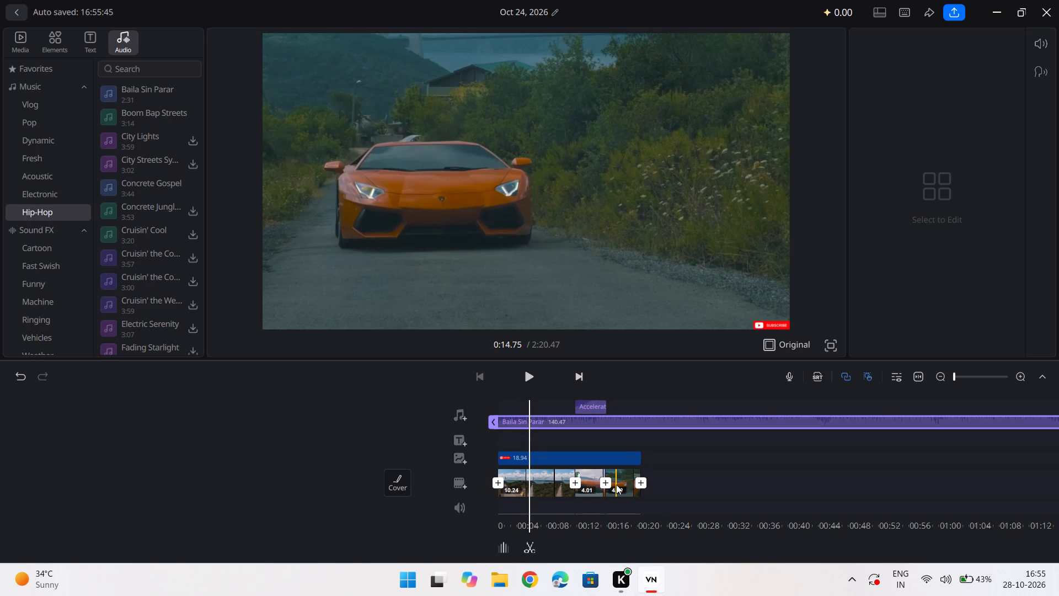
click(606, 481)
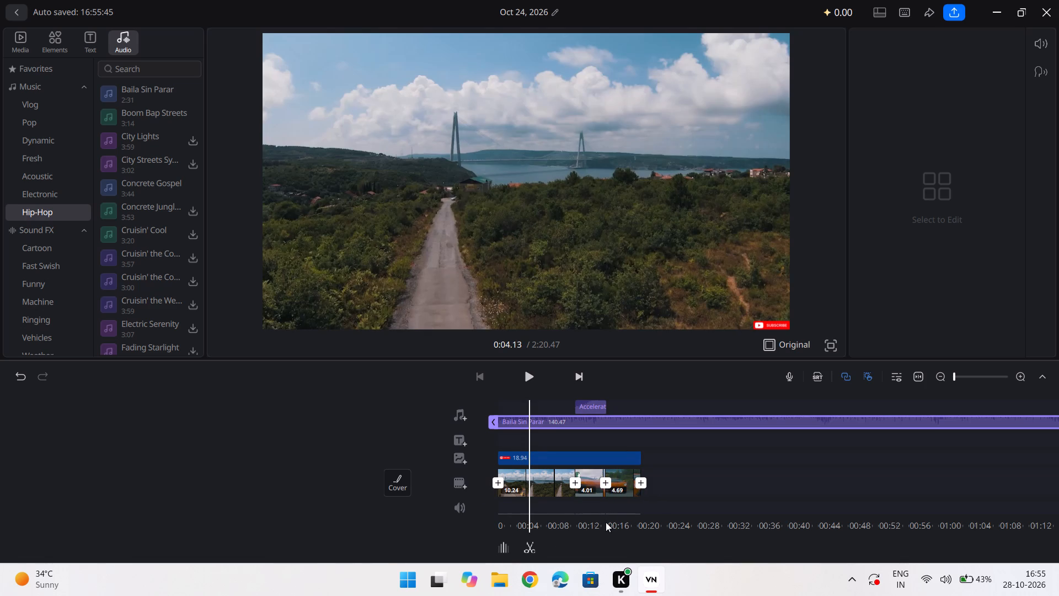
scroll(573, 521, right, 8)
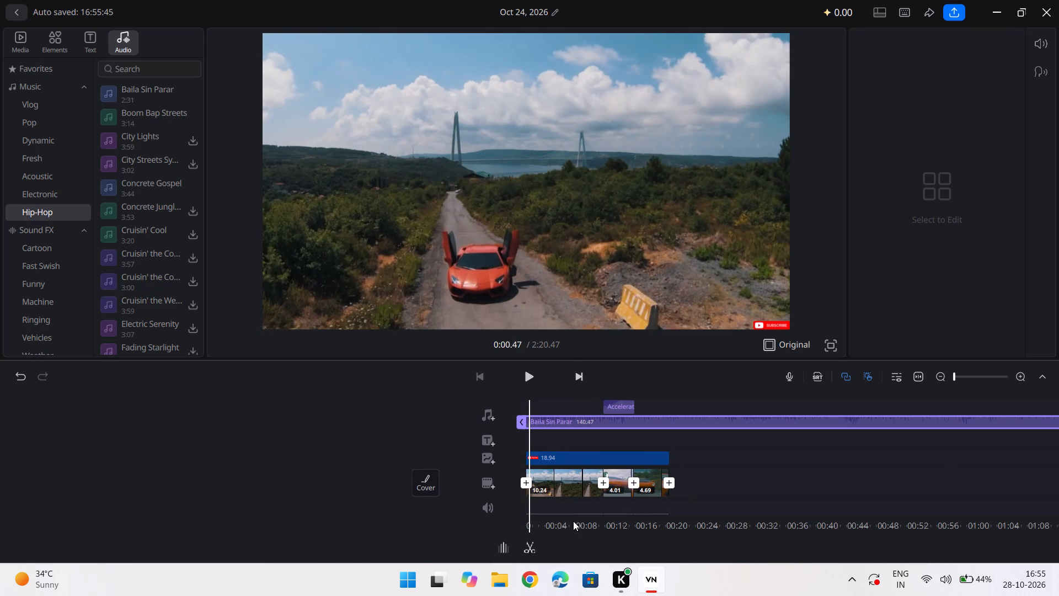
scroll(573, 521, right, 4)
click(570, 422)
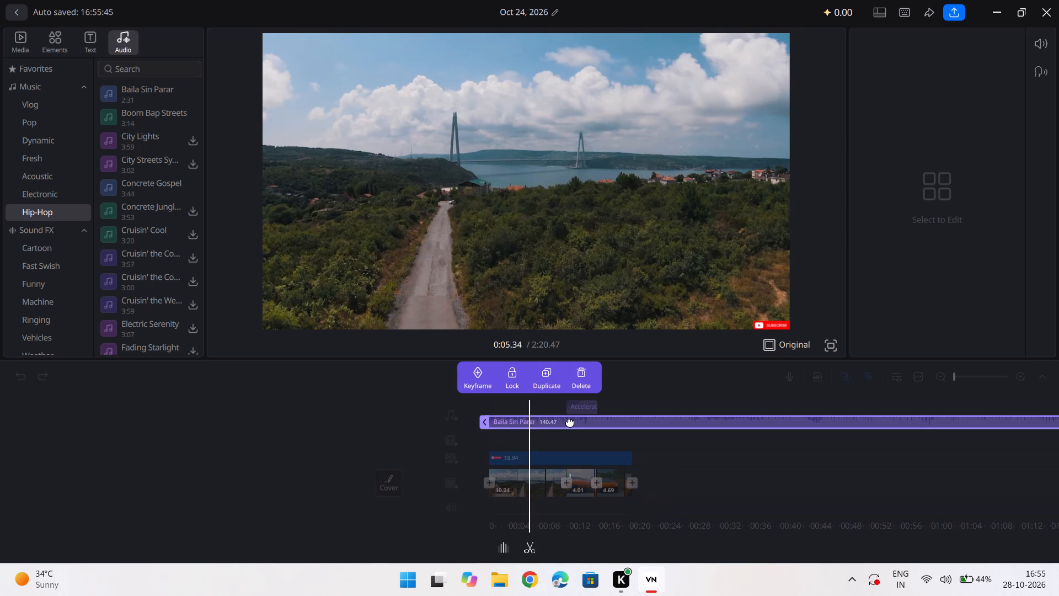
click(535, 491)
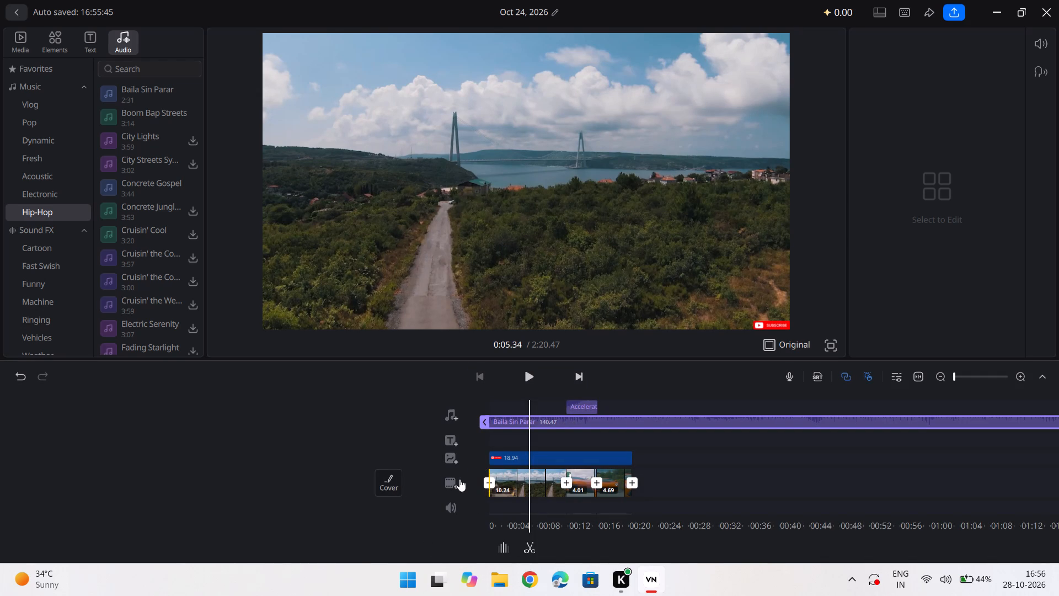
Set the duration of the Pixelate transition between the second and third clips to 0.2.
click(578, 481)
triple_click(578, 481)
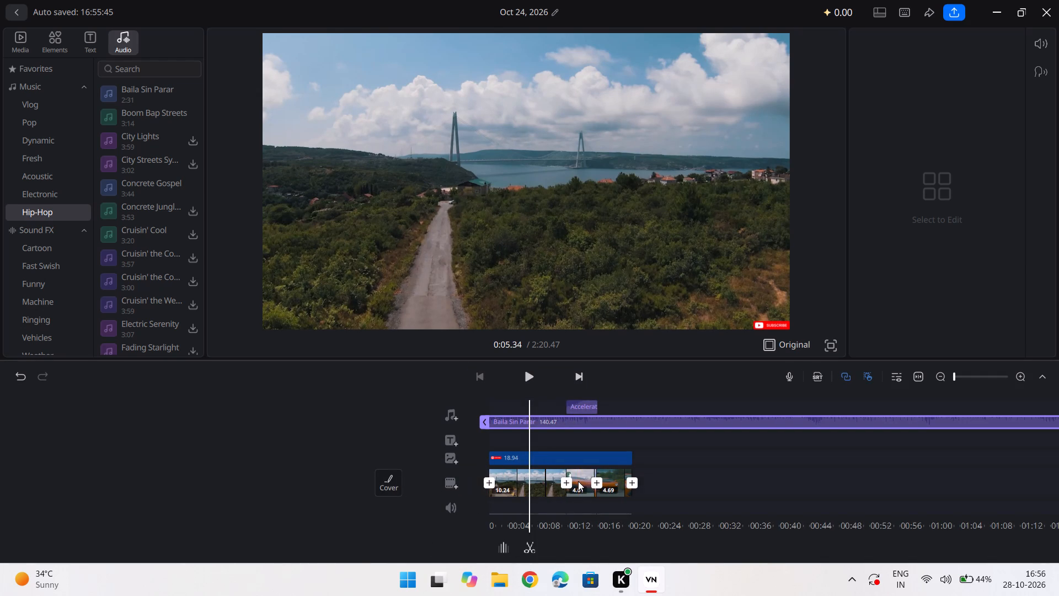
click(578, 481)
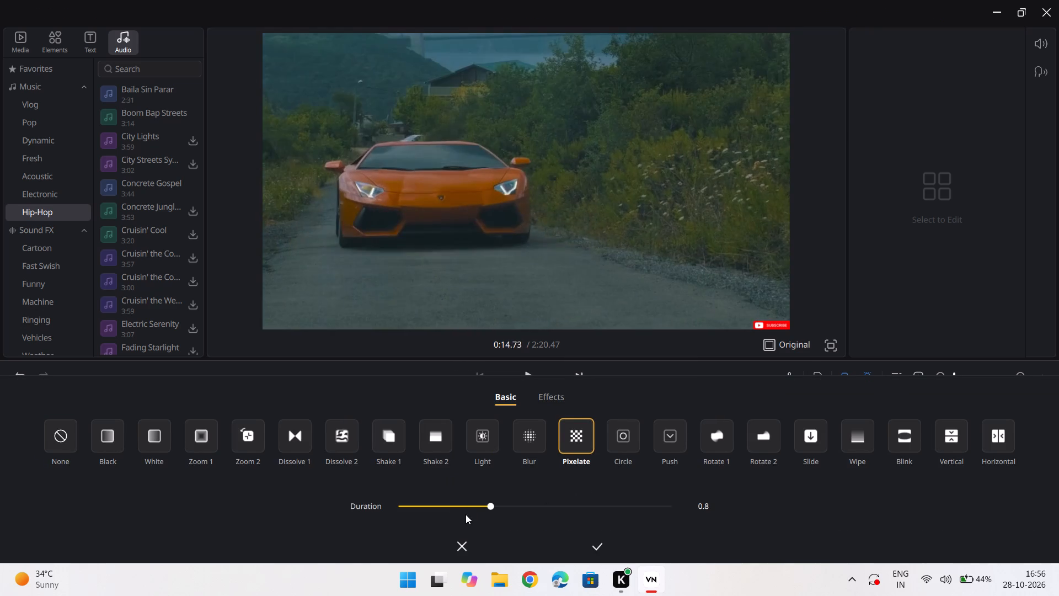
drag(466, 505, 387, 500)
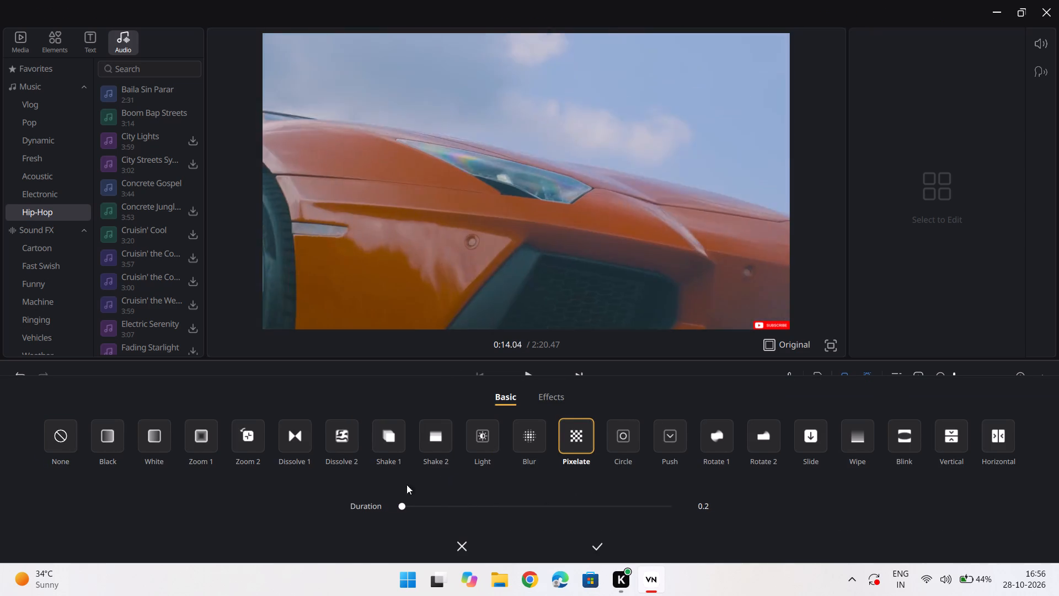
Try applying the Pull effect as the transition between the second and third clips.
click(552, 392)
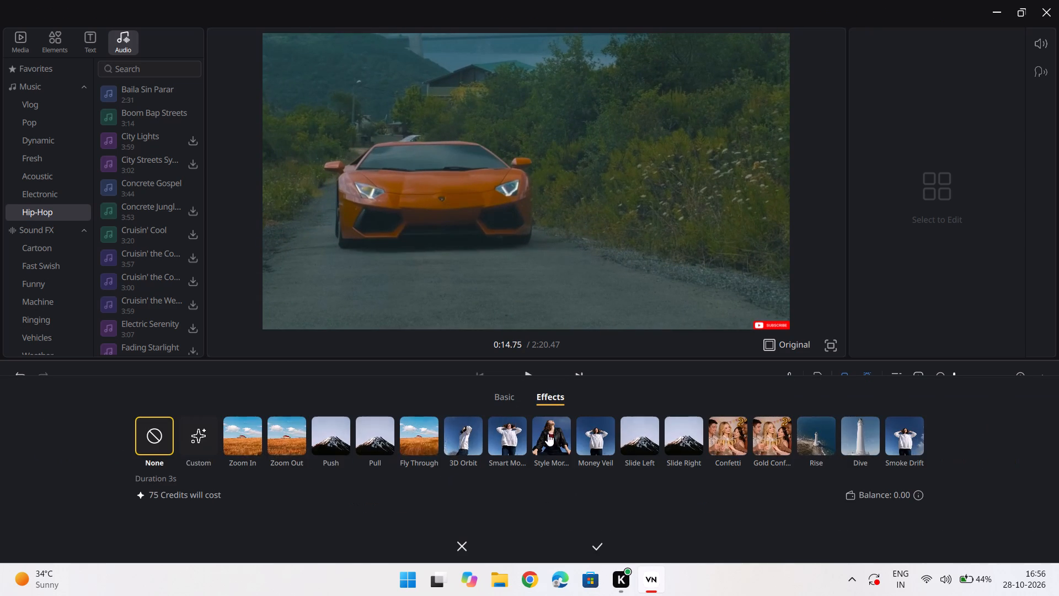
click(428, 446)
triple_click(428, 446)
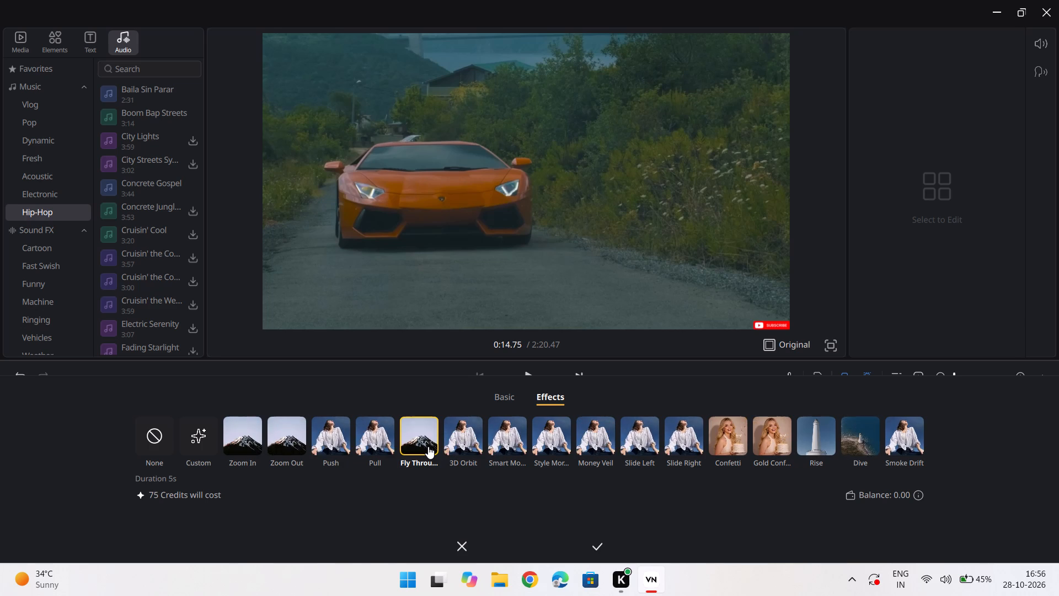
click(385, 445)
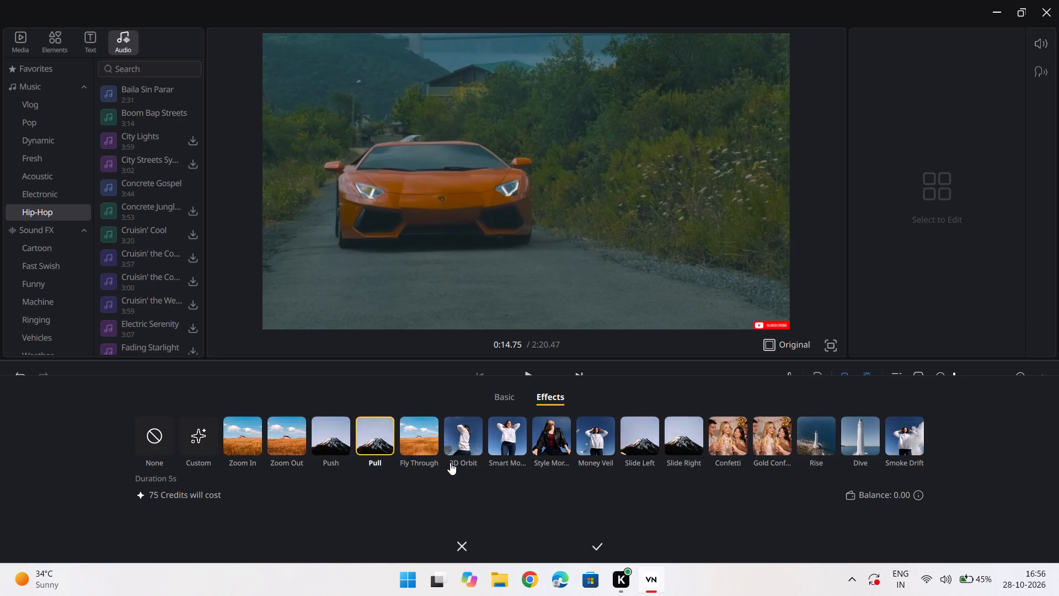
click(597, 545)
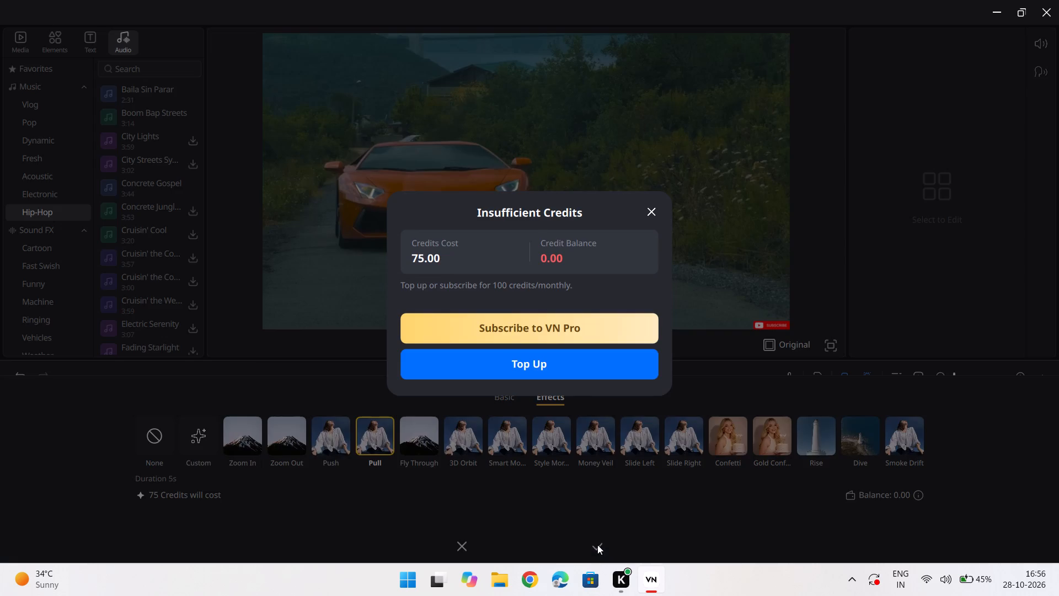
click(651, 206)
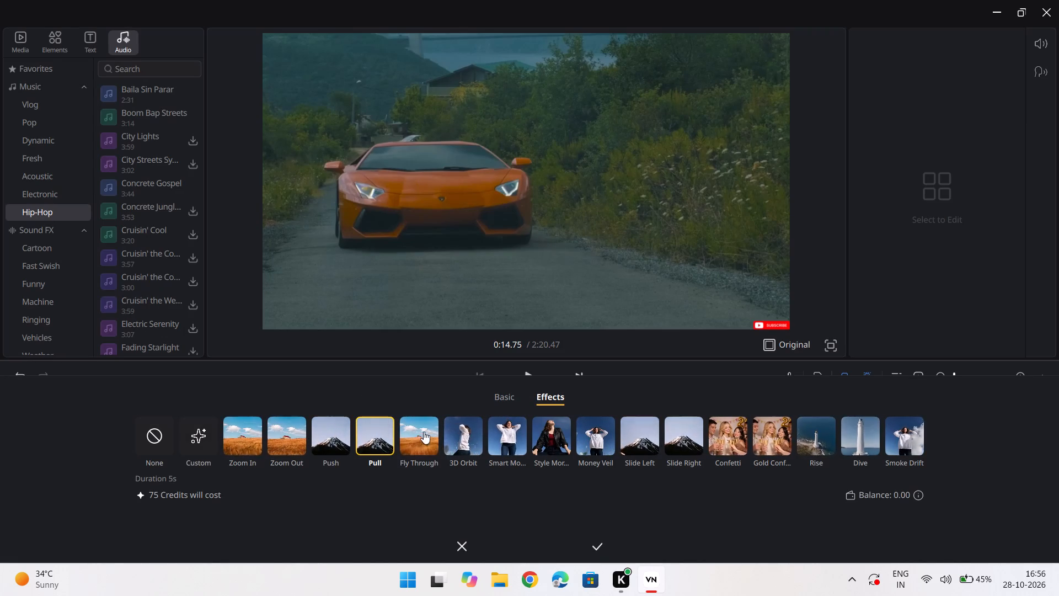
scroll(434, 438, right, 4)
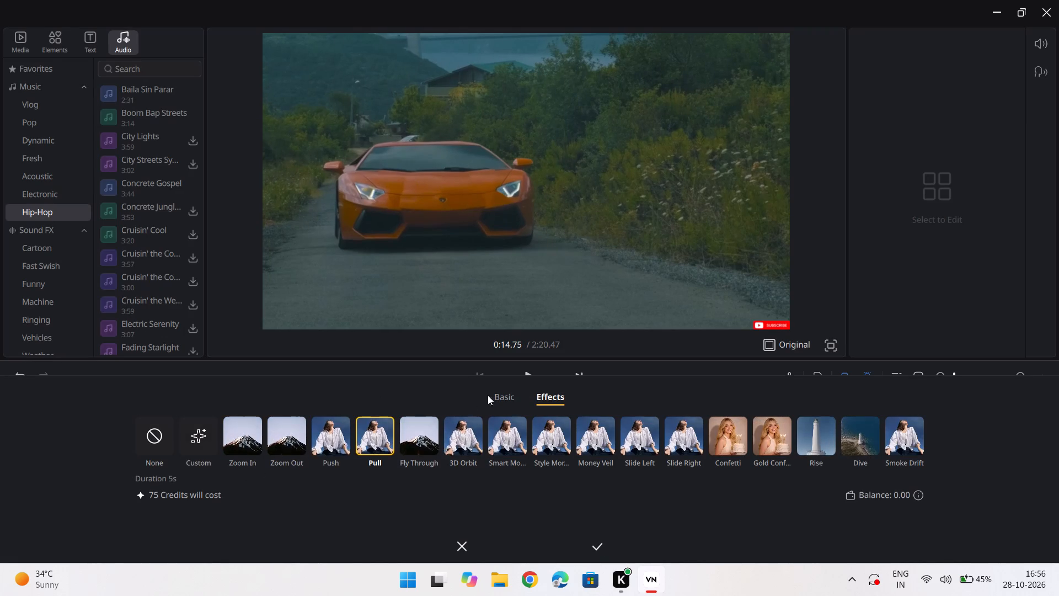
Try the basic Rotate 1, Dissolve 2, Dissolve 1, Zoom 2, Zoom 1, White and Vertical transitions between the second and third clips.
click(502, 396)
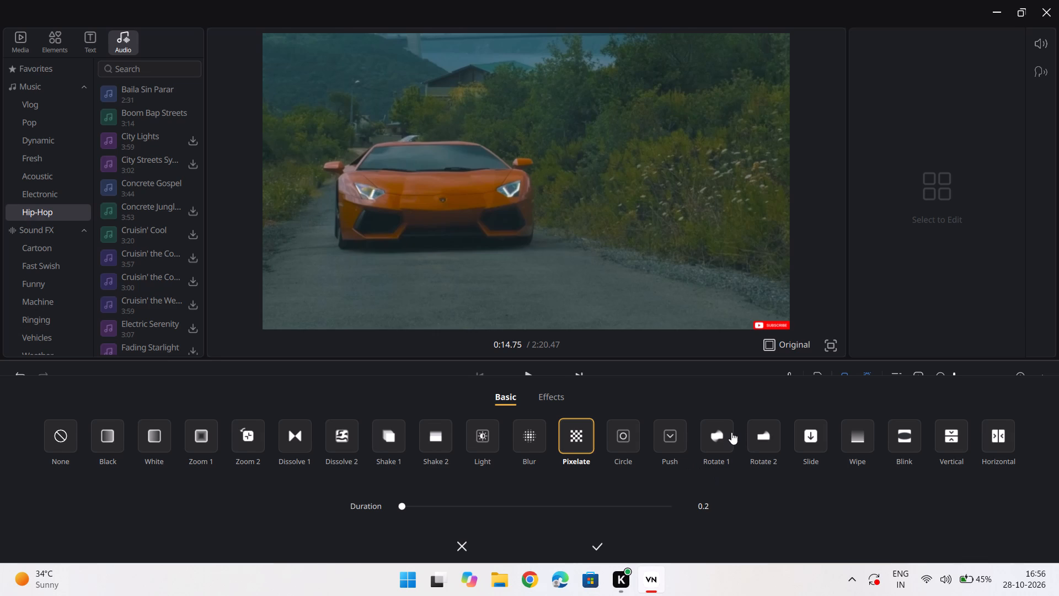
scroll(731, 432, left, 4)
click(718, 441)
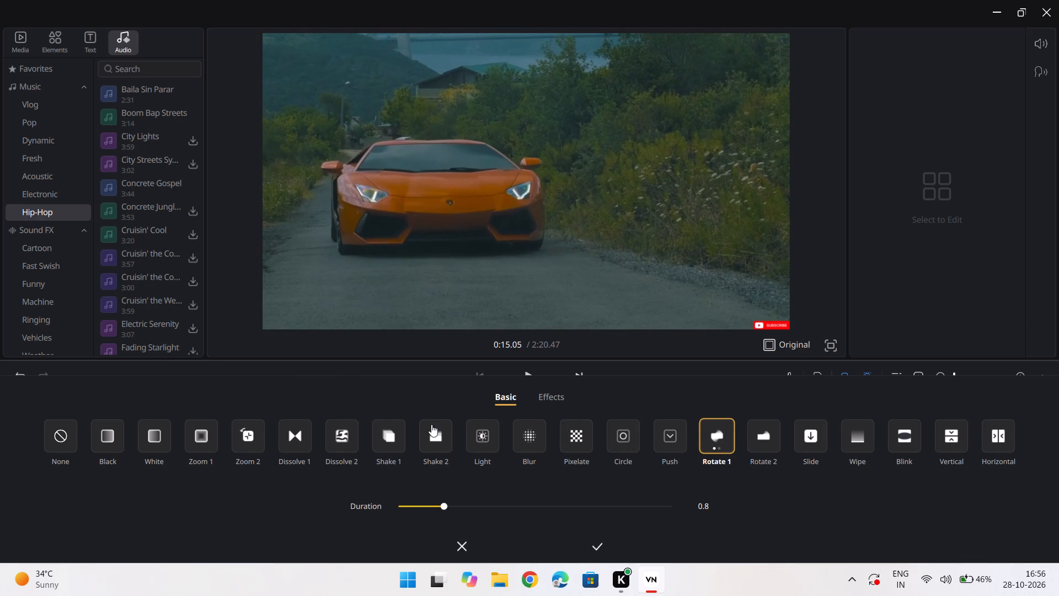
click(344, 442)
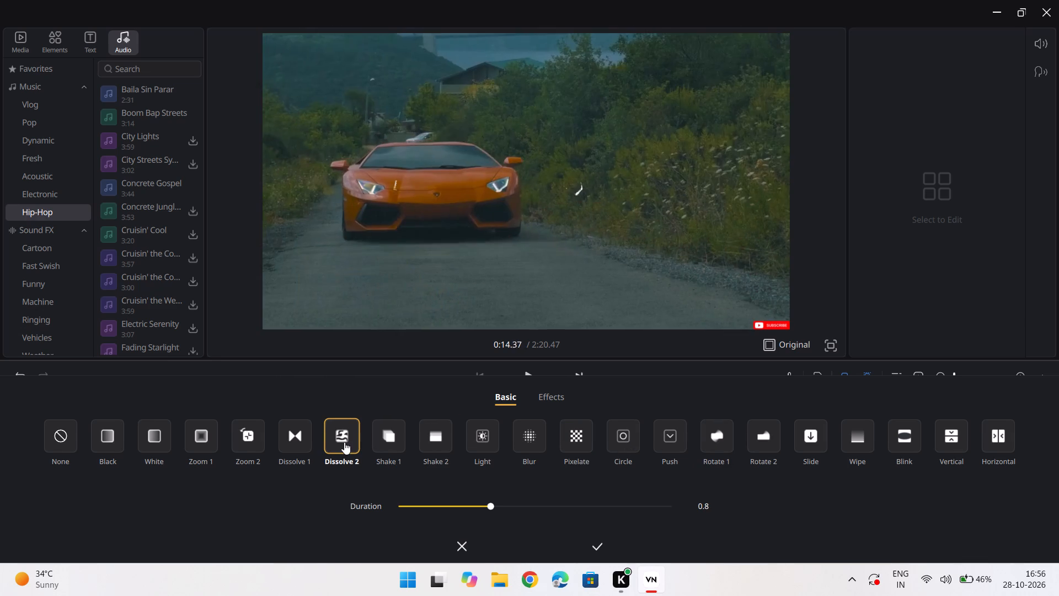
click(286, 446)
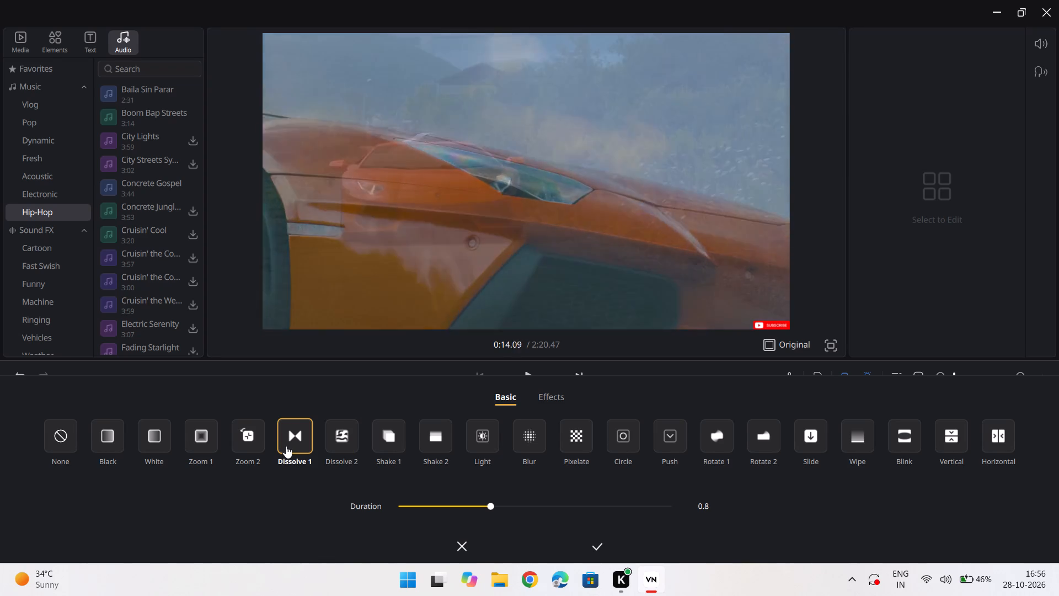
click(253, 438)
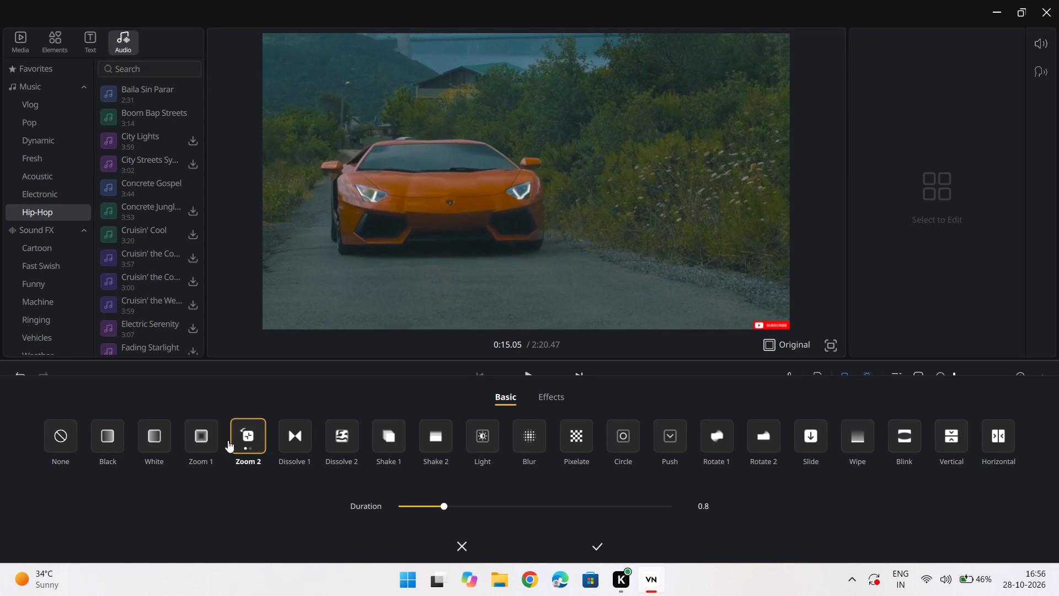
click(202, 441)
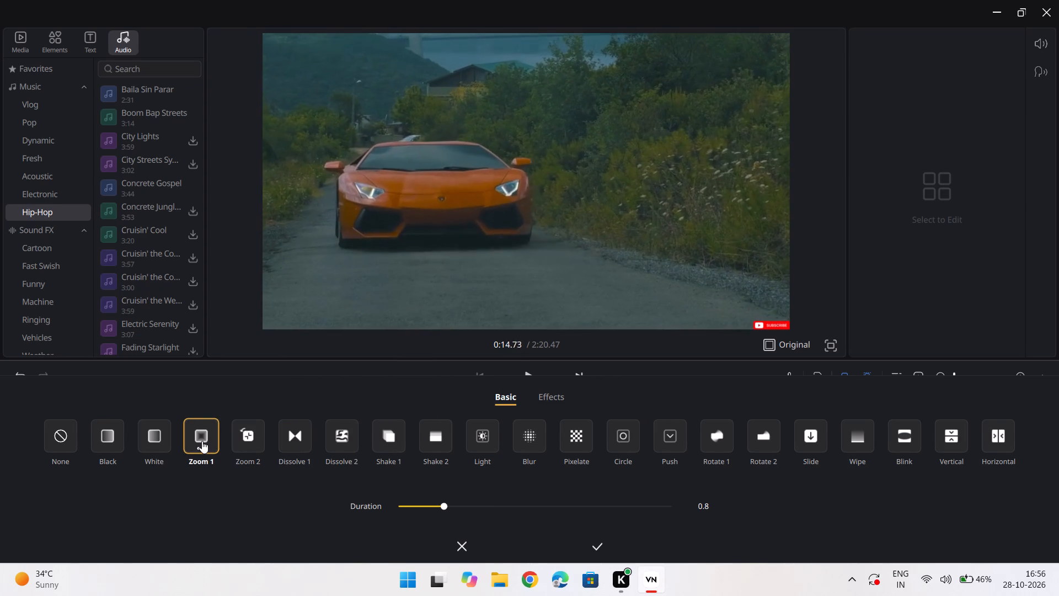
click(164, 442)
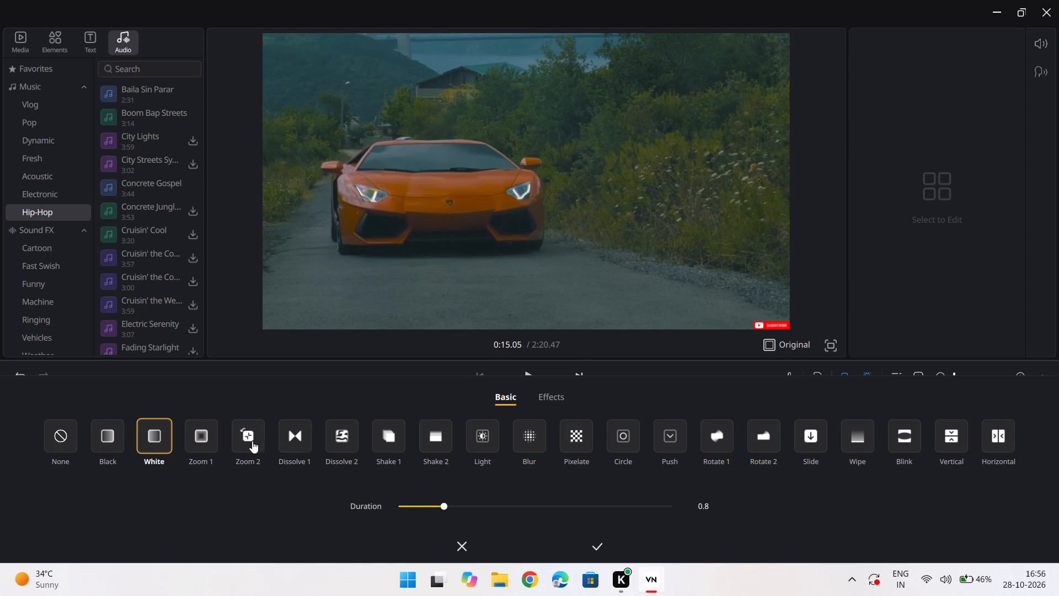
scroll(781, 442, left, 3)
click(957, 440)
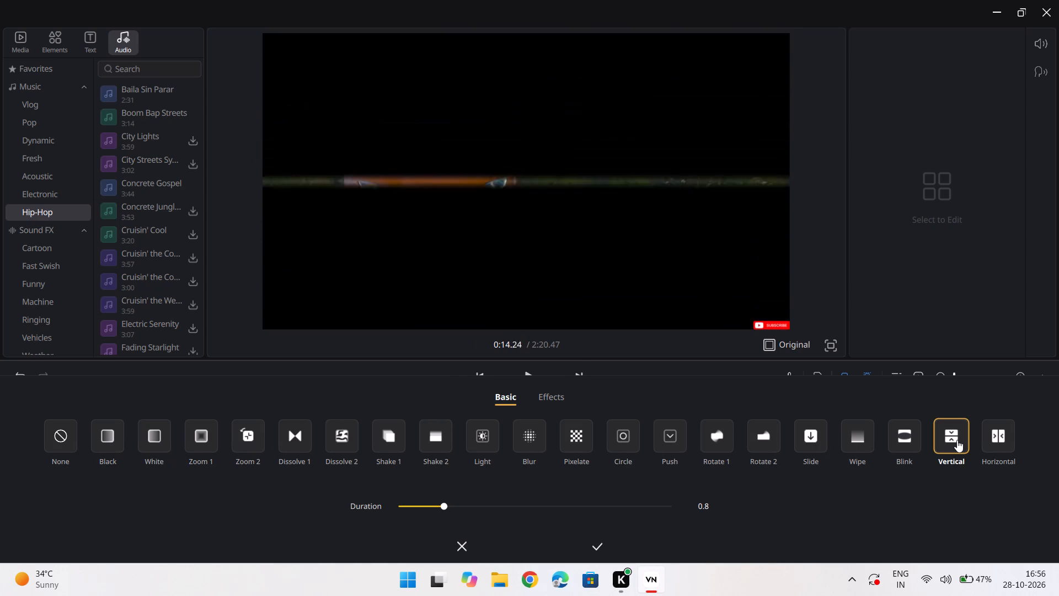
Apply the Blink transition between the second and third clips.
click(908, 440)
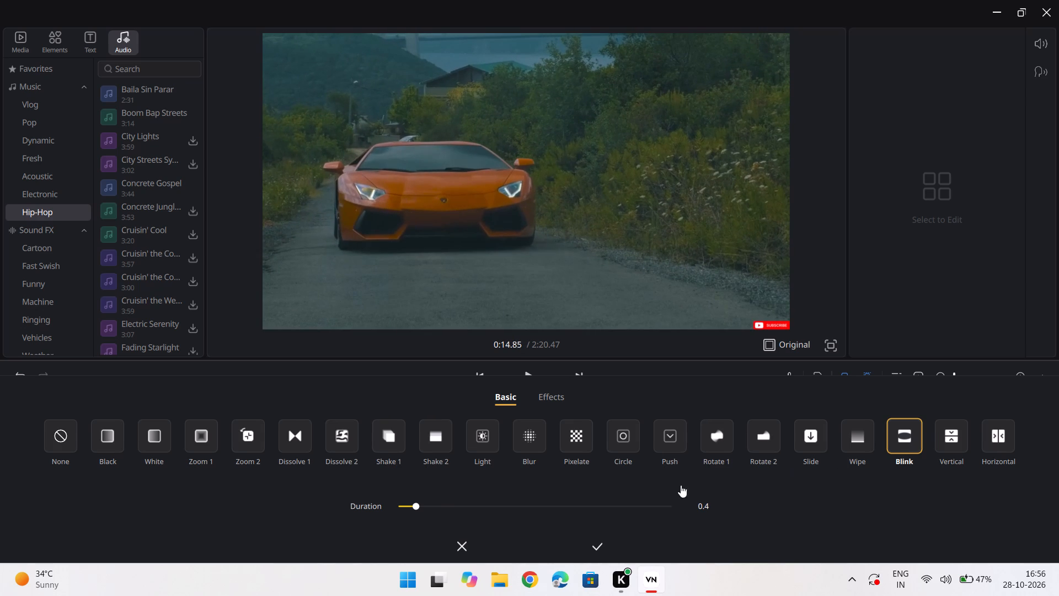
click(597, 552)
Play the sequence from the first clip into the third to review the Blink transition.
scroll(511, 477, right, 4)
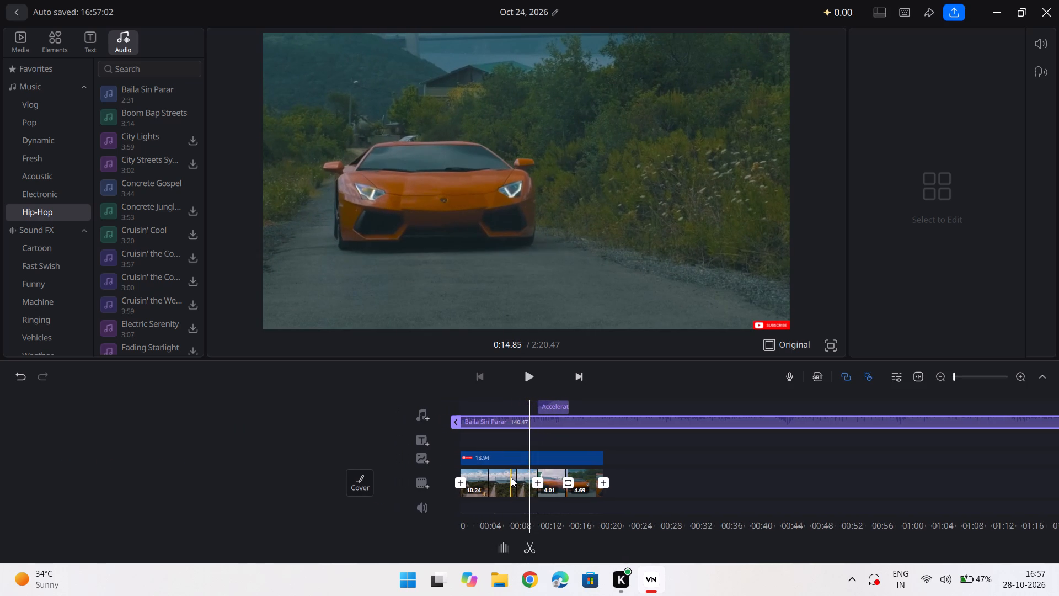
scroll(511, 477, right, 11)
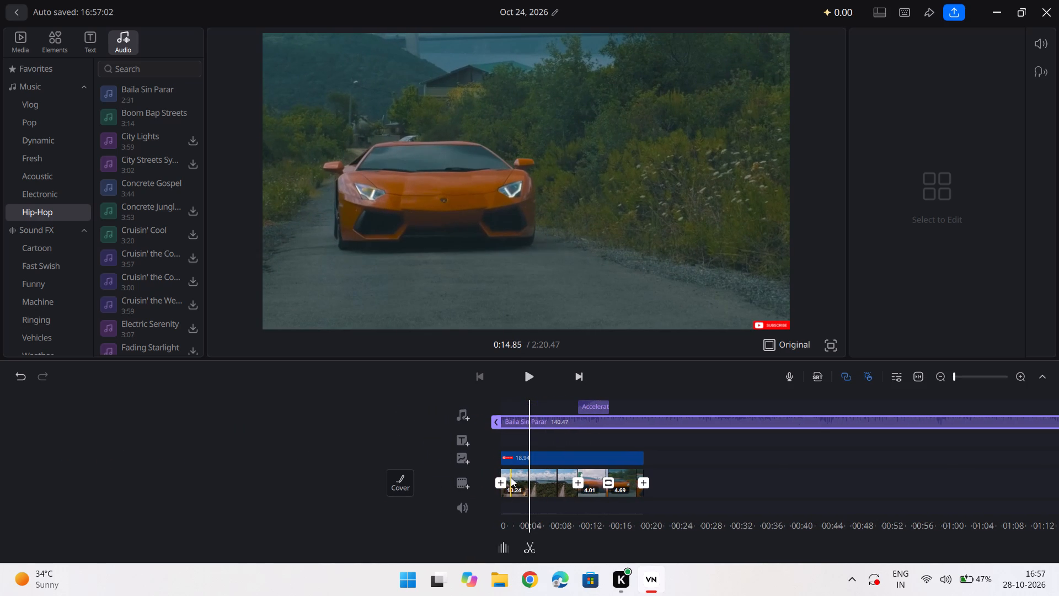
scroll(511, 477, right, 8)
click(526, 371)
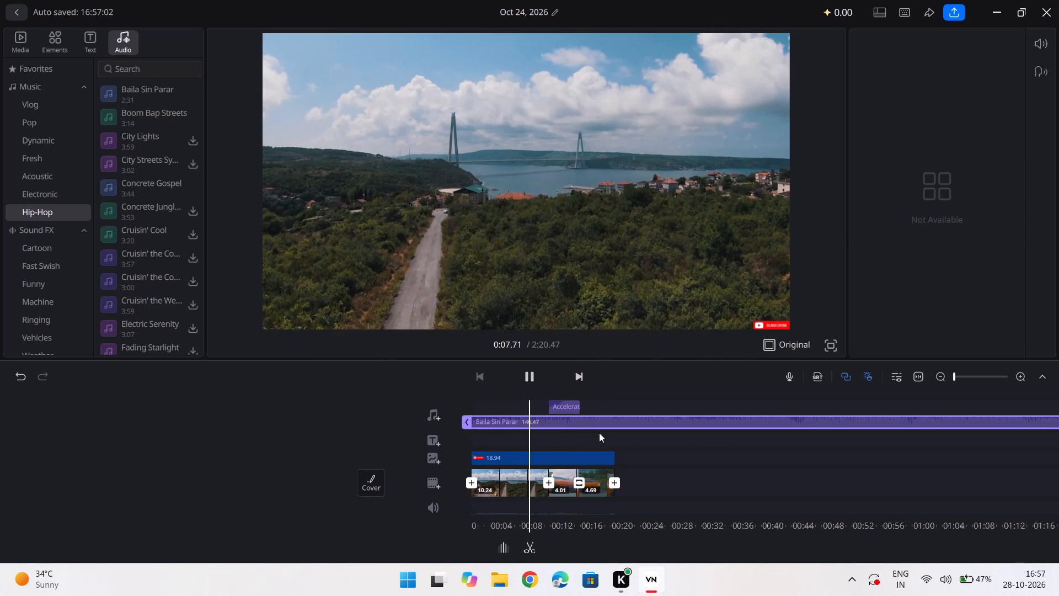
scroll(537, 492, left, 1)
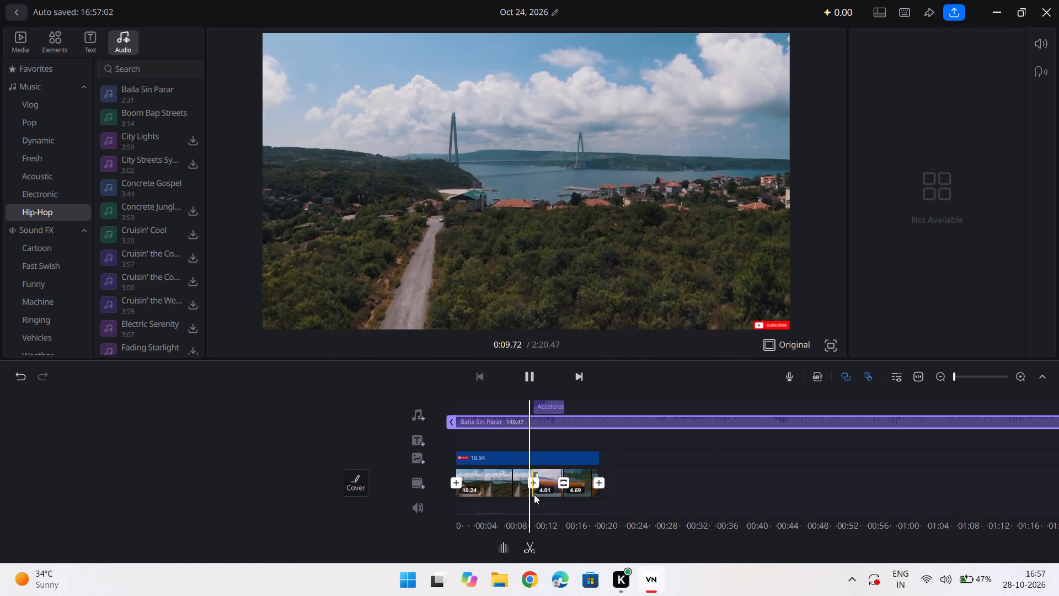
scroll(534, 494, left, 1)
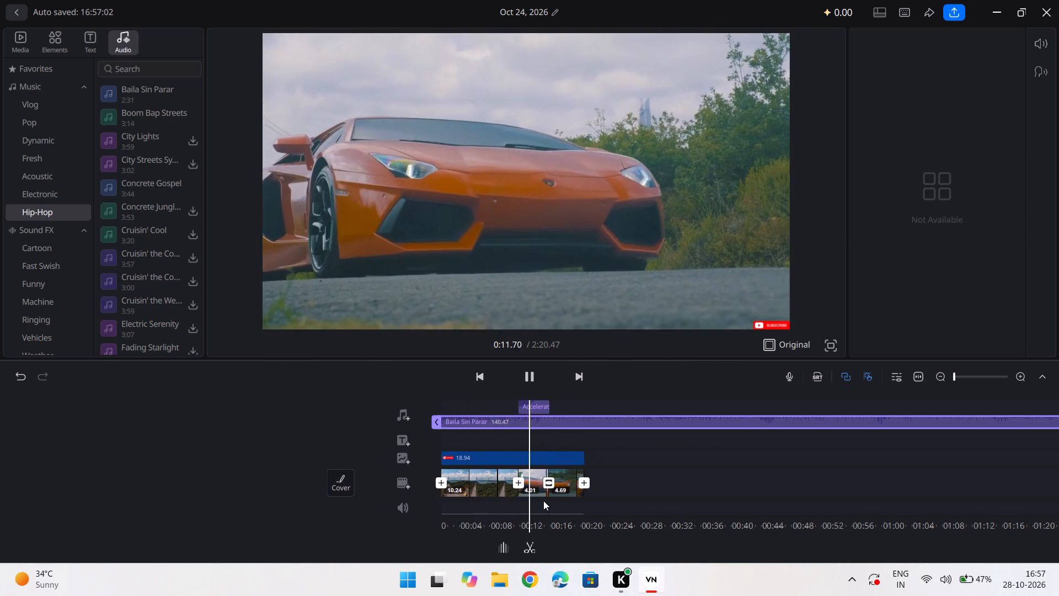
scroll(543, 501, left, 1)
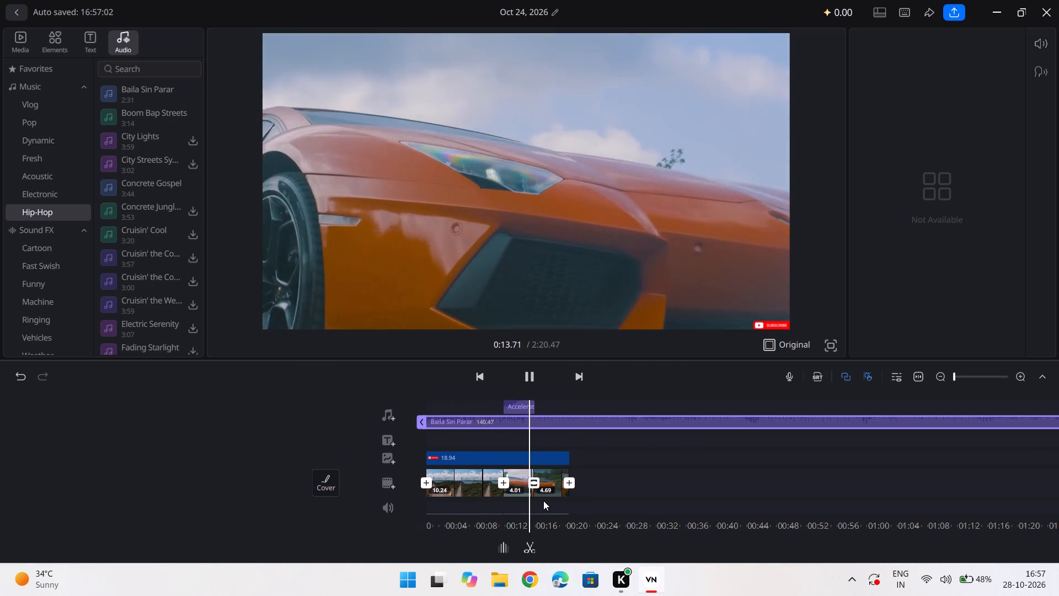
scroll(543, 501, left, 1)
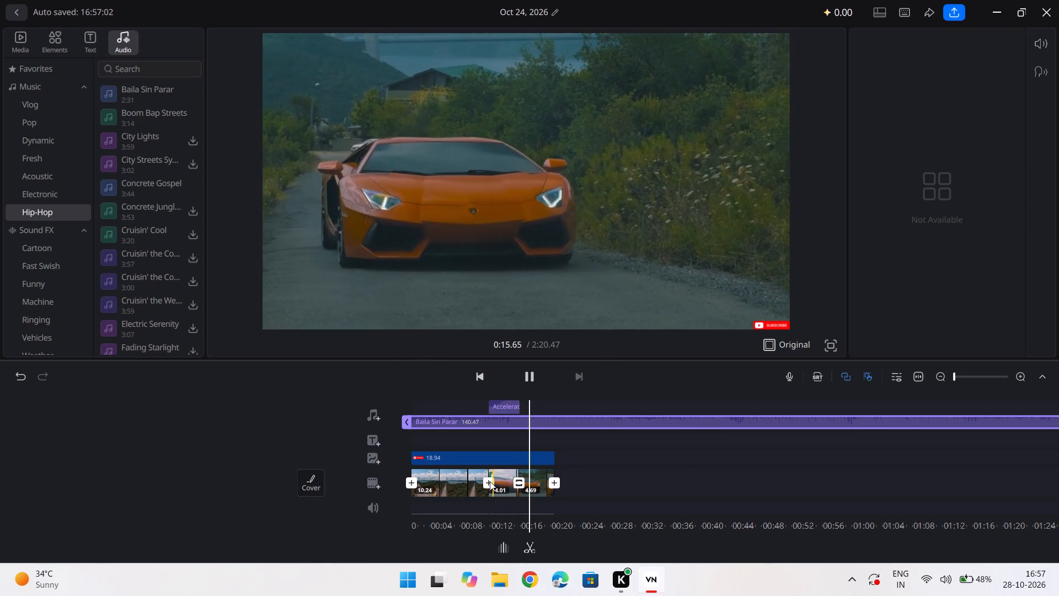
scroll(490, 481, left, 1)
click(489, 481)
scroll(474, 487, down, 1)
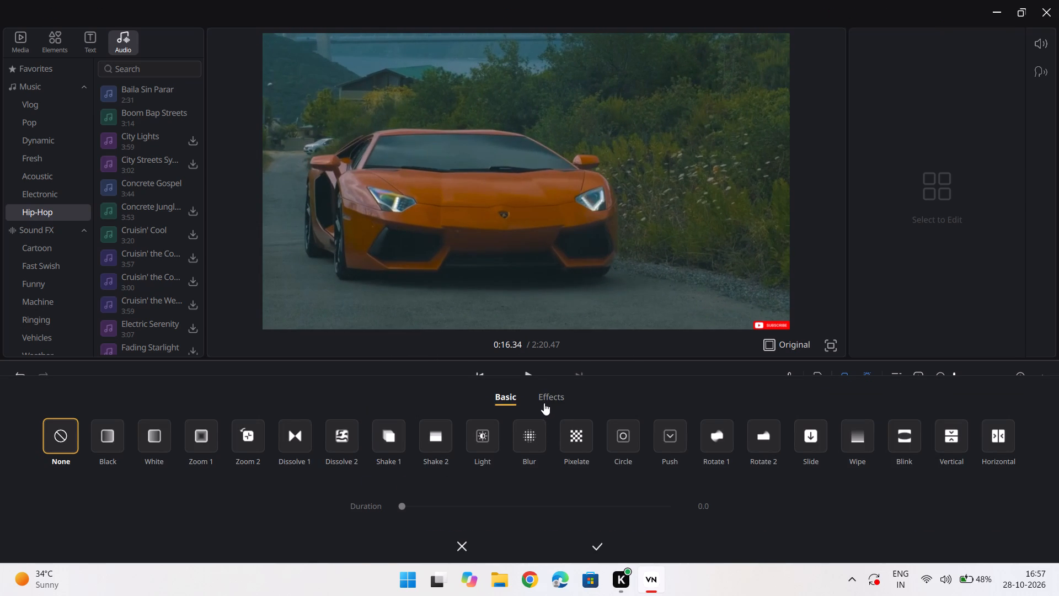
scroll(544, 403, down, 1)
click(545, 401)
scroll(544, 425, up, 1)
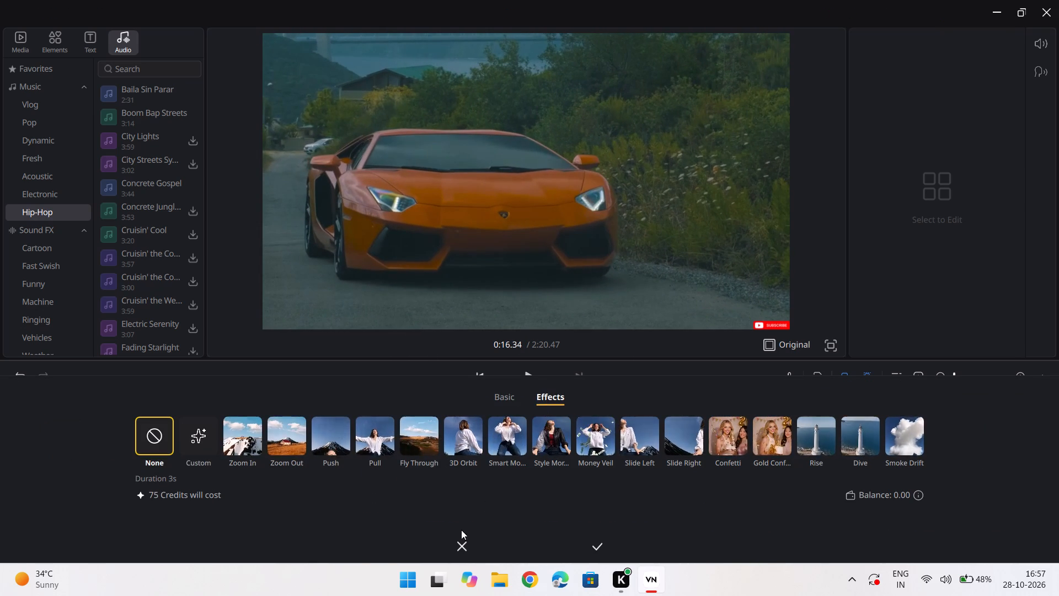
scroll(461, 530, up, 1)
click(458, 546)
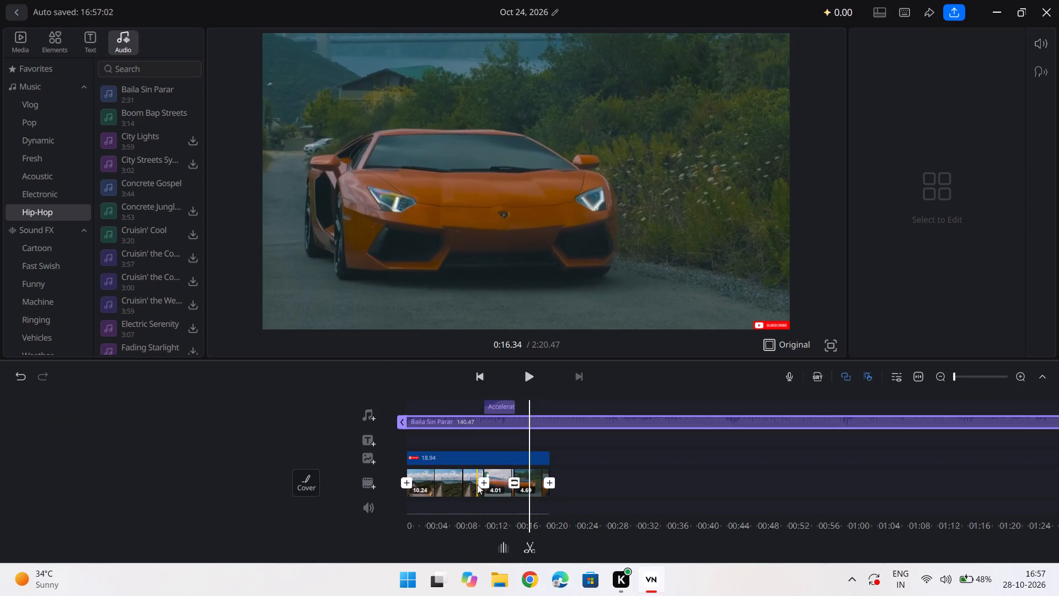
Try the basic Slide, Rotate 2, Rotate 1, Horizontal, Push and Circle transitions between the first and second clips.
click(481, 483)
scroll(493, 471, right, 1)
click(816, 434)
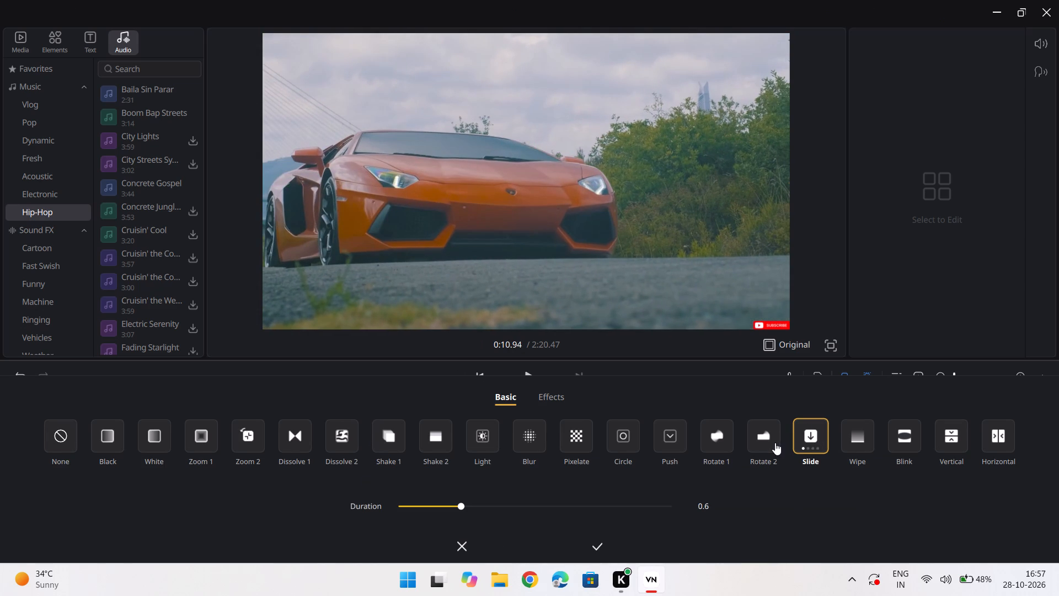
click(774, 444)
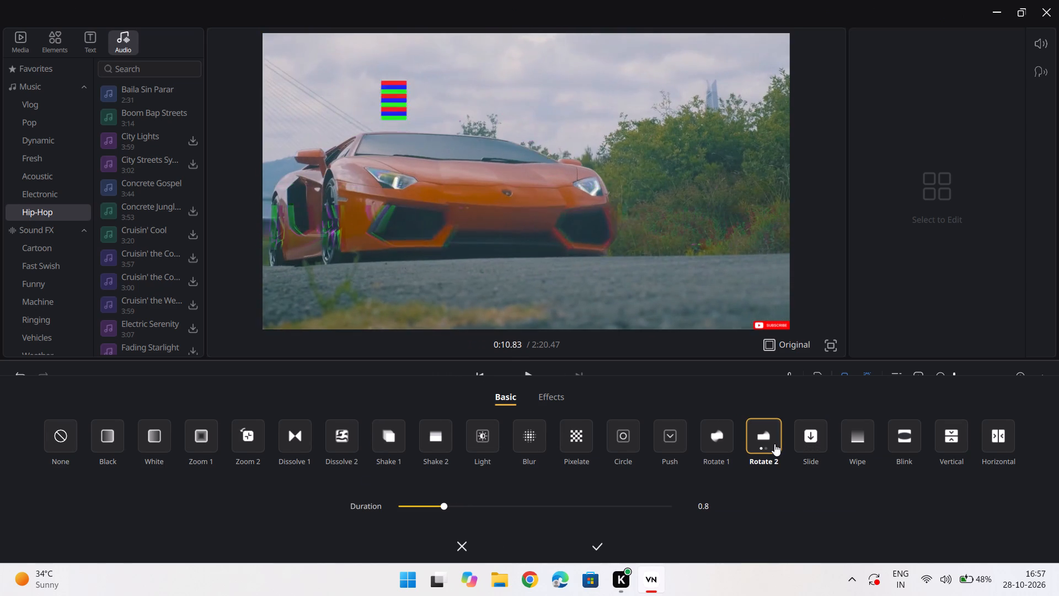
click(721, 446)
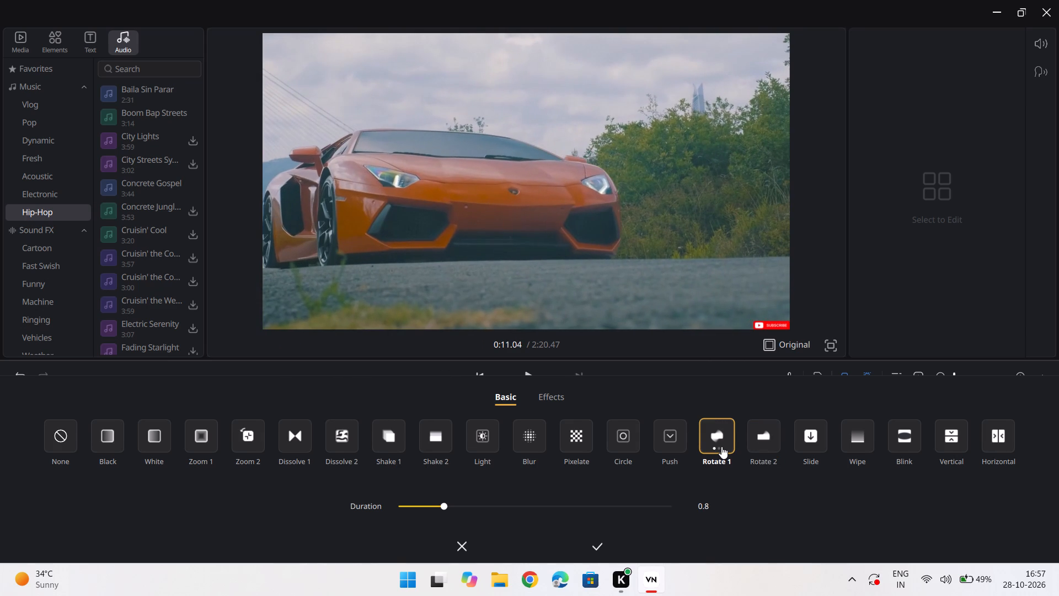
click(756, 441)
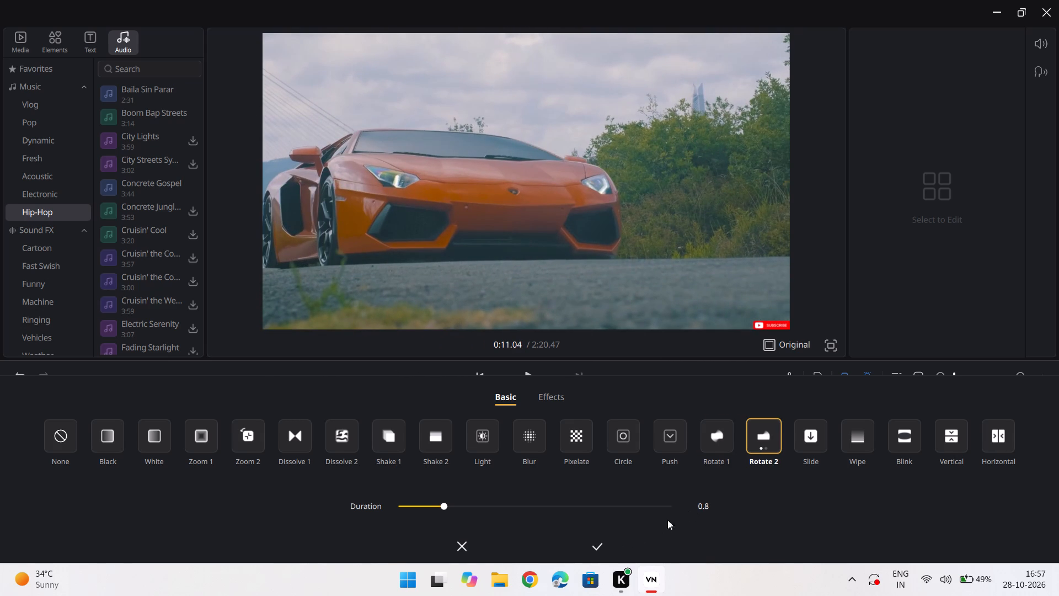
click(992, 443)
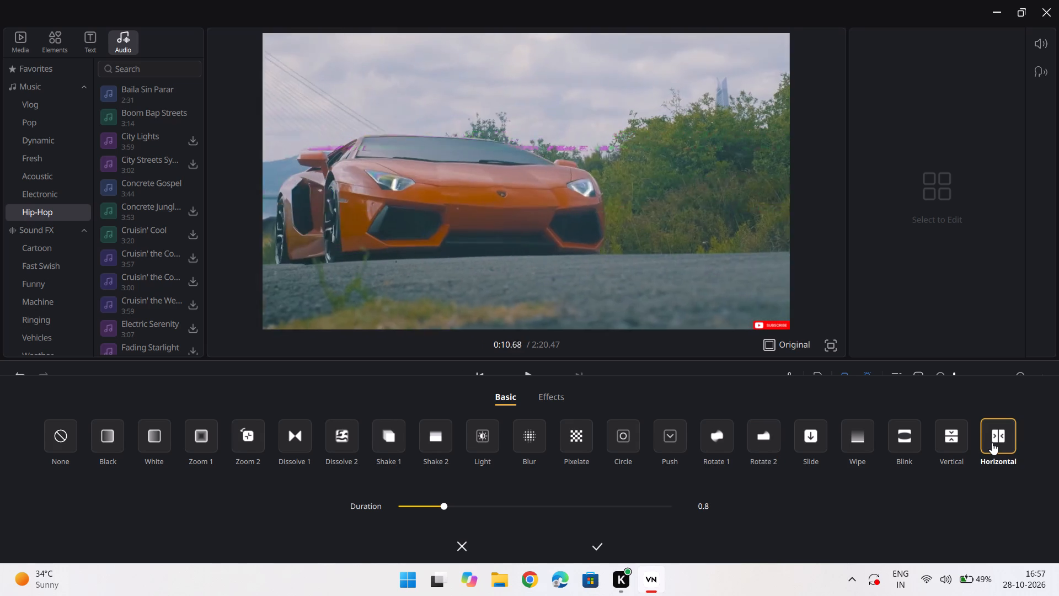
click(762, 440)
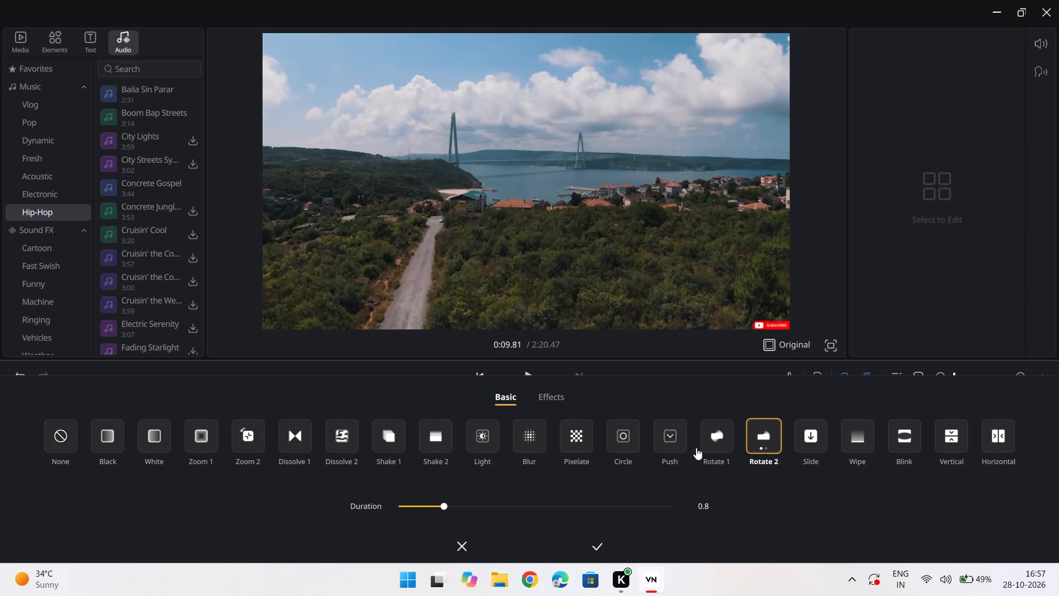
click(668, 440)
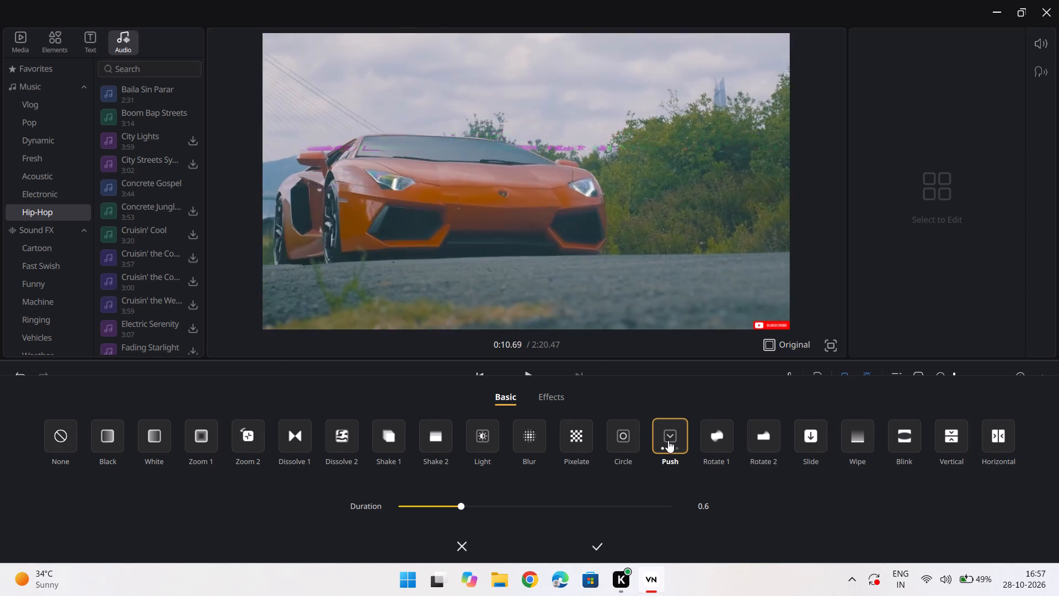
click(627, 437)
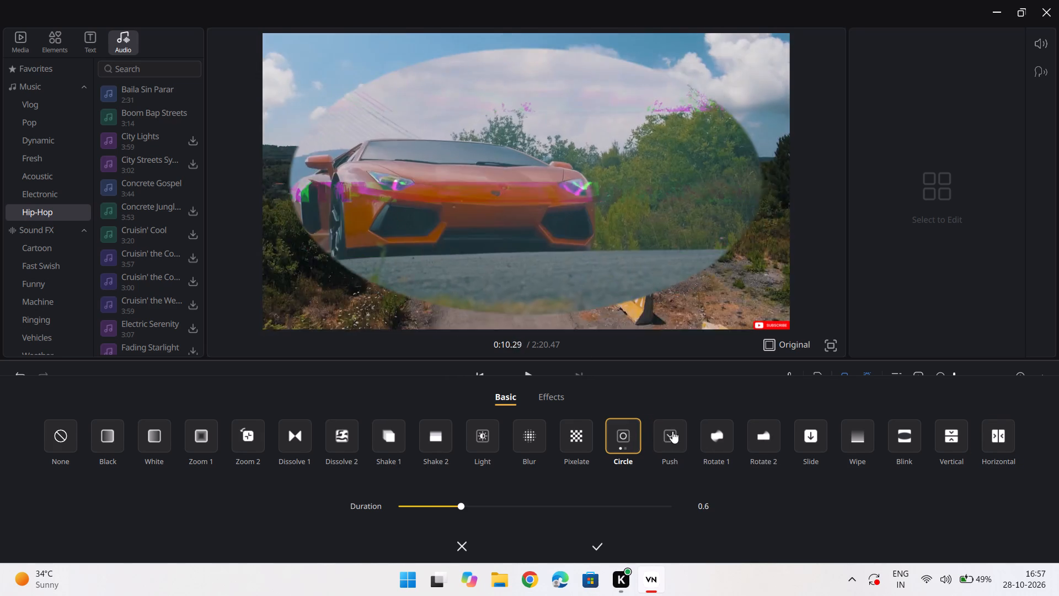
Apply the Push transition between the first and second clips.
click(672, 439)
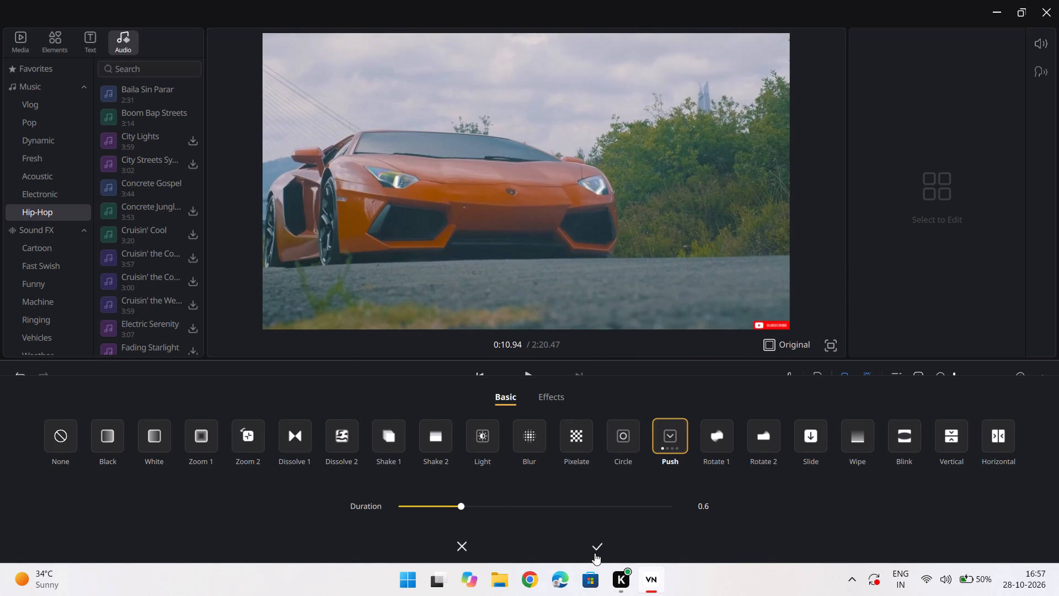
click(595, 549)
Play the sequence from the start through the third clip to review both transitions.
scroll(579, 493, right, 5)
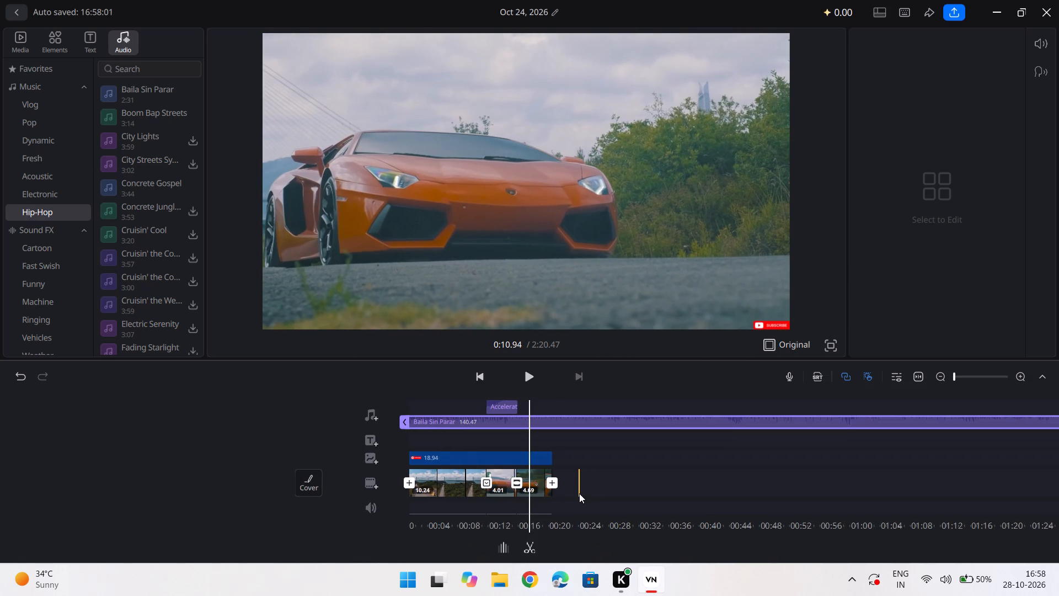
scroll(579, 493, right, 13)
scroll(579, 493, right, 19)
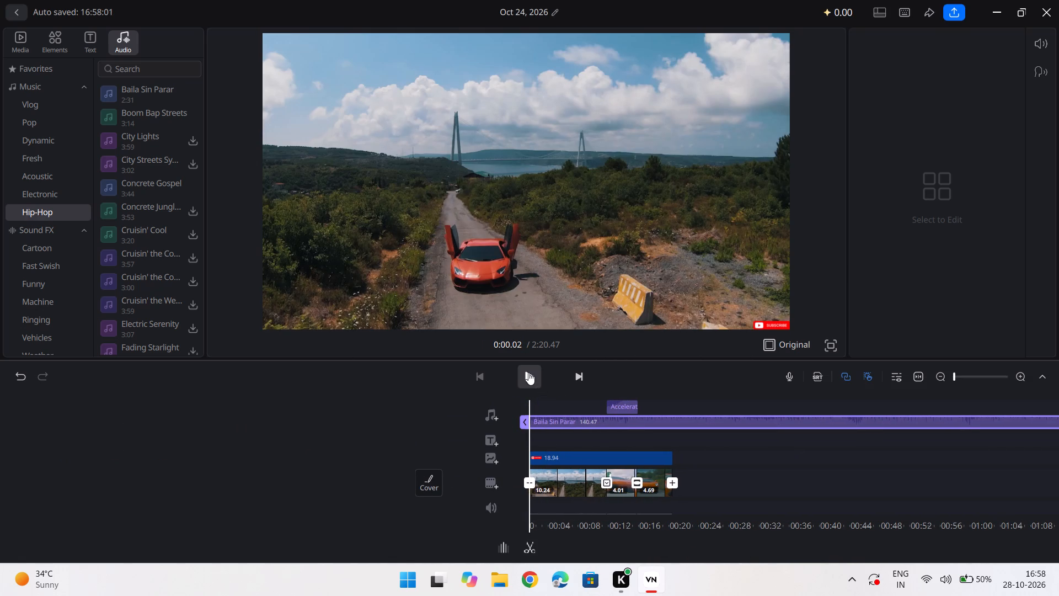
click(528, 372)
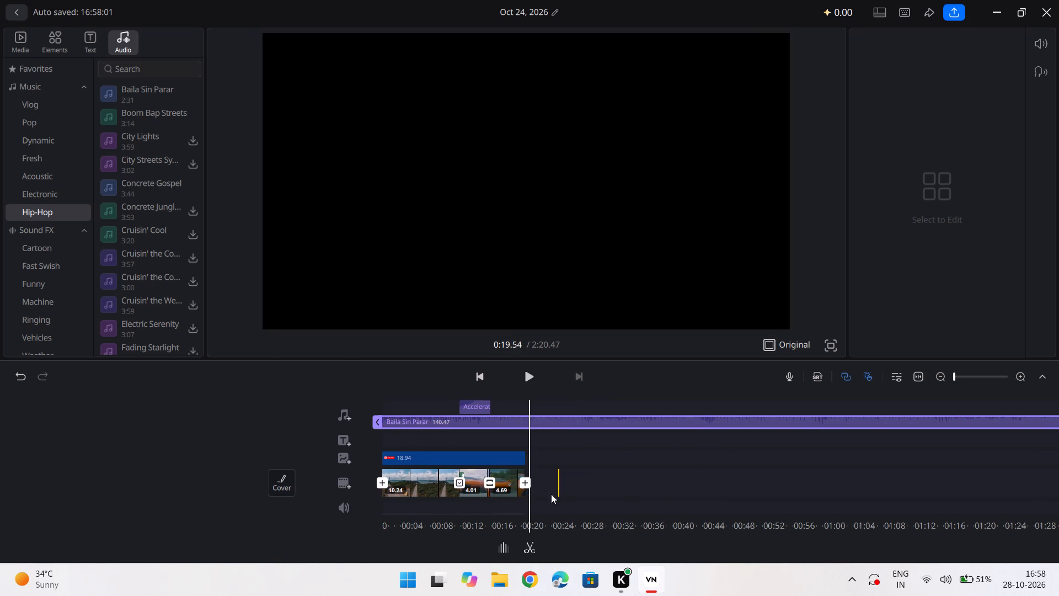
Split the Baila Sin Parar music track at 0:19.18, just past the end of the third clip.
scroll(534, 505, right, 1)
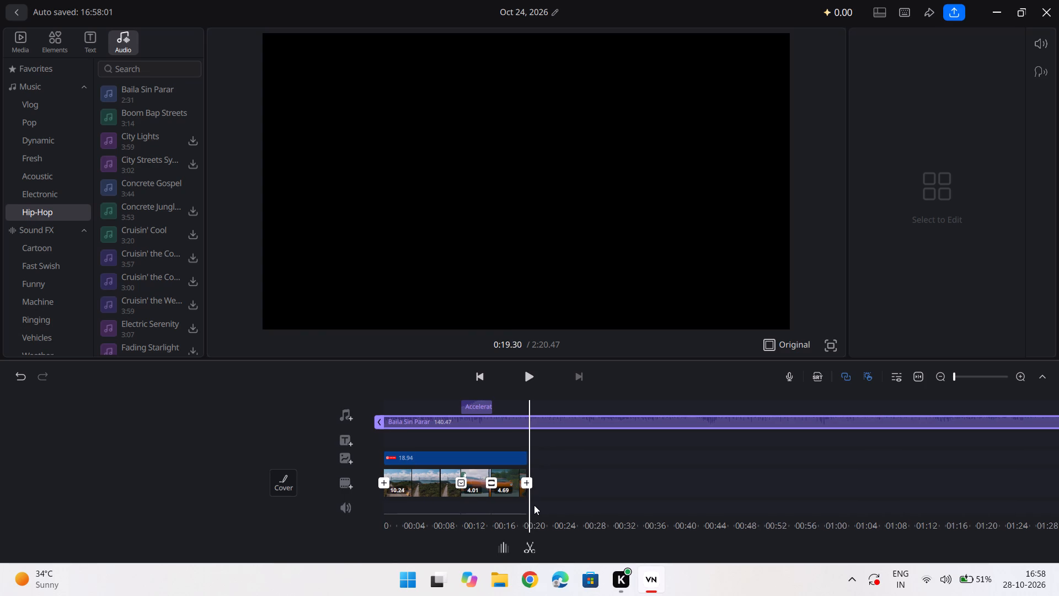
scroll(534, 505, right, 1)
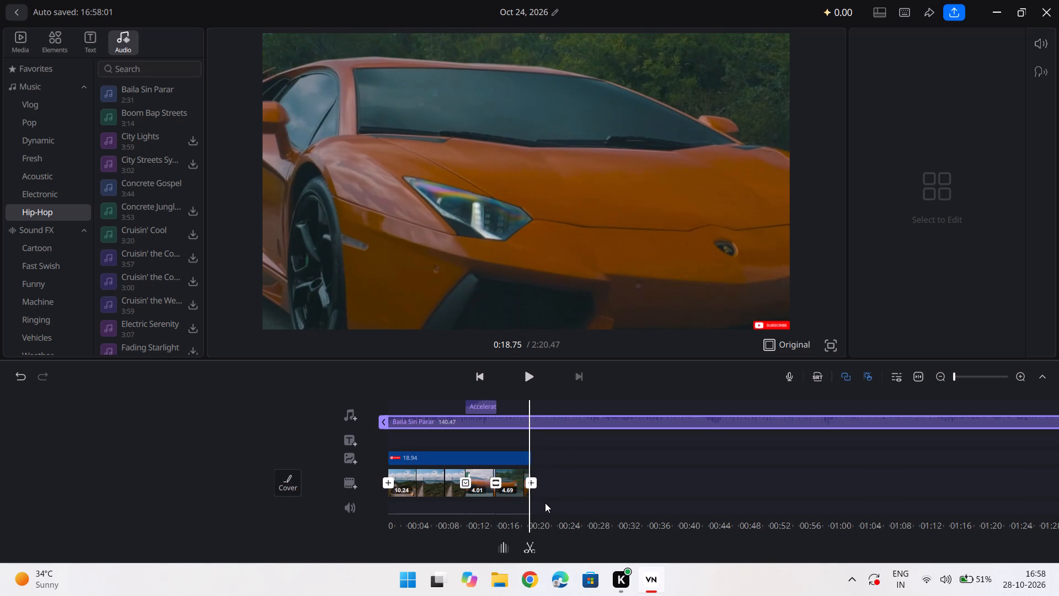
scroll(545, 503, left, 1)
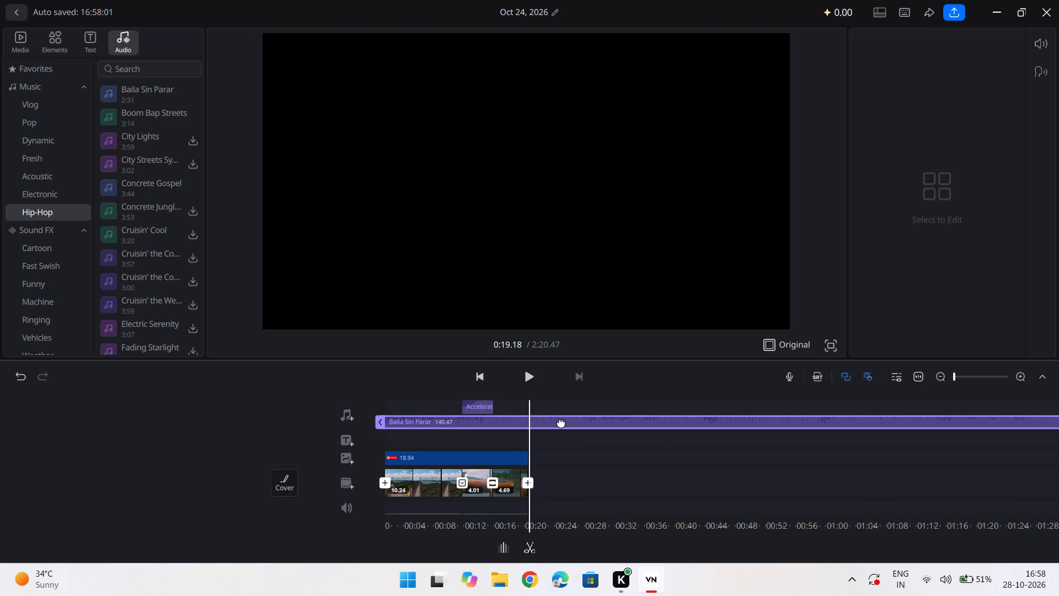
click(561, 422)
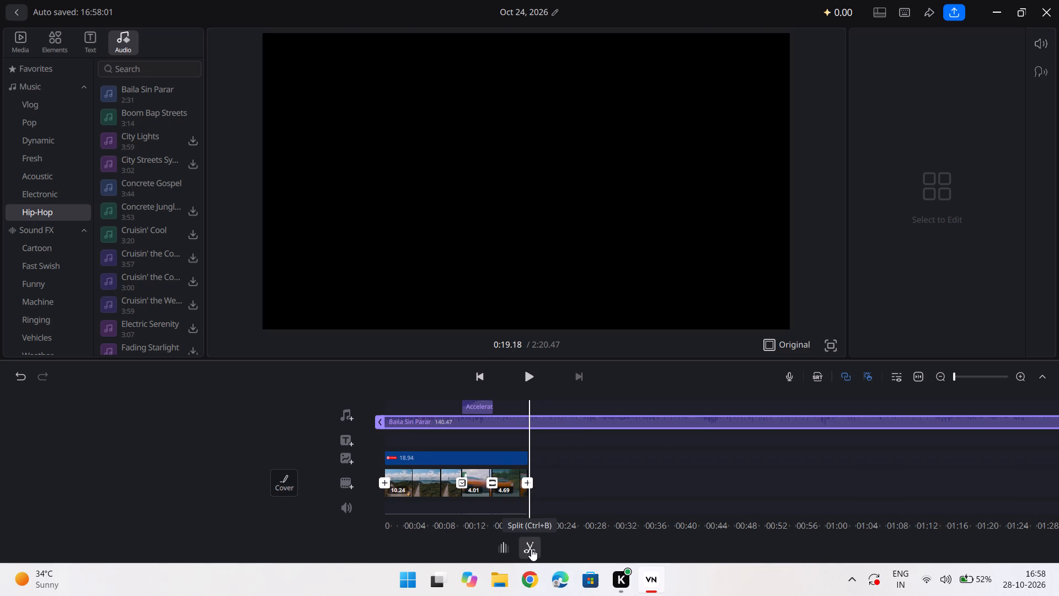
click(531, 549)
click(590, 423)
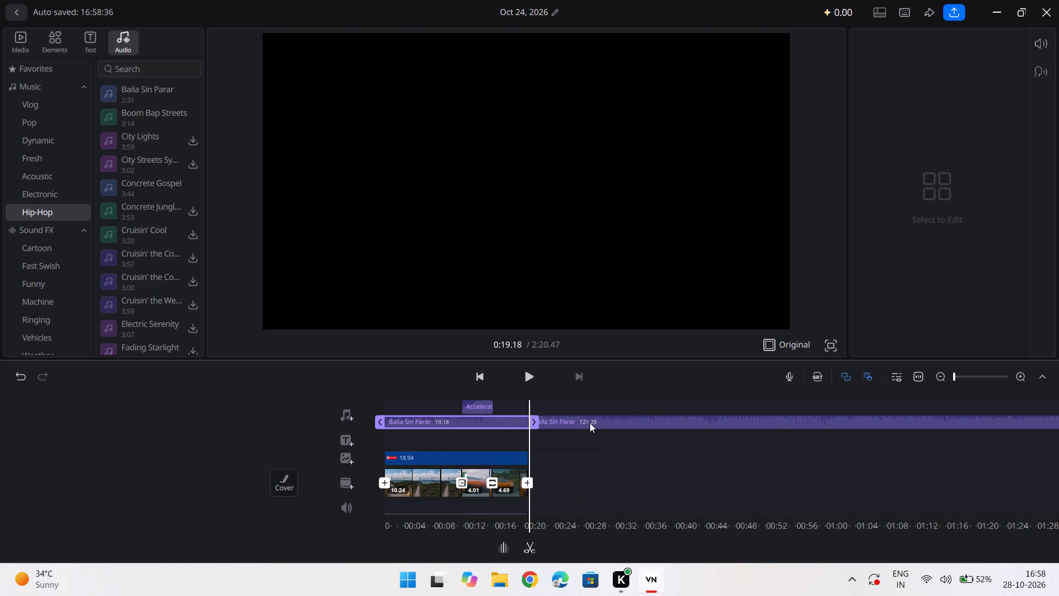
click(576, 475)
Play the sequence again from the beginning to check the video with its music.
scroll(595, 477, right, 9)
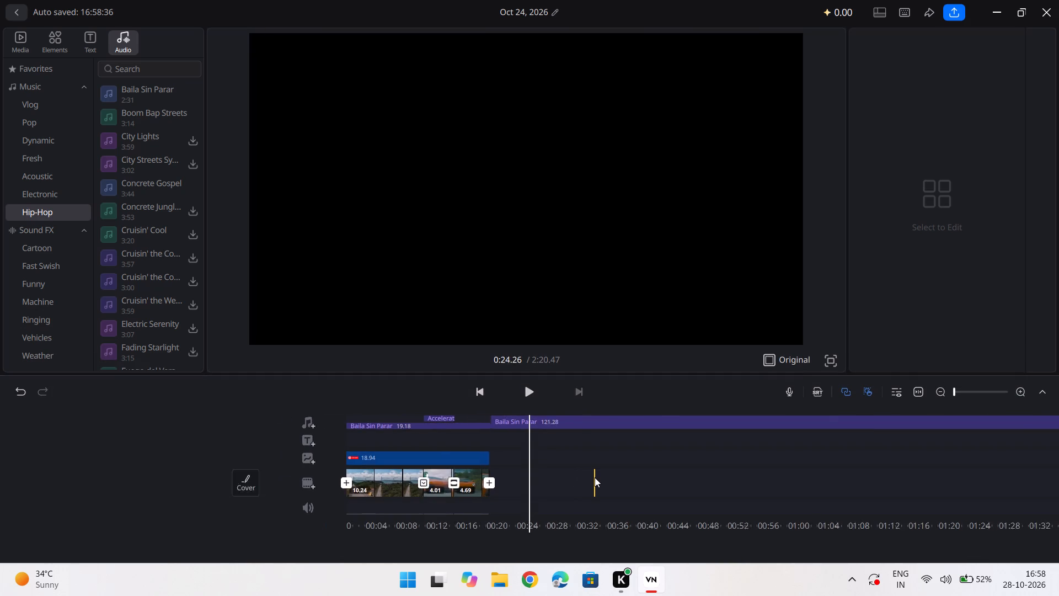
scroll(595, 477, right, 8)
drag(595, 477, 514, 392)
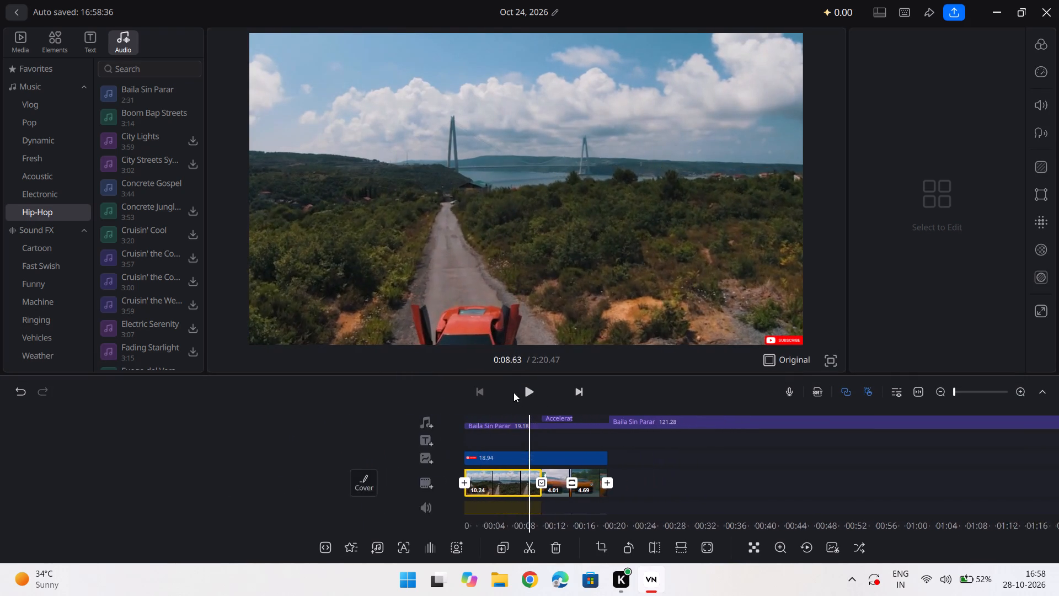
drag(514, 392, 550, 428)
scroll(585, 481, right, 5)
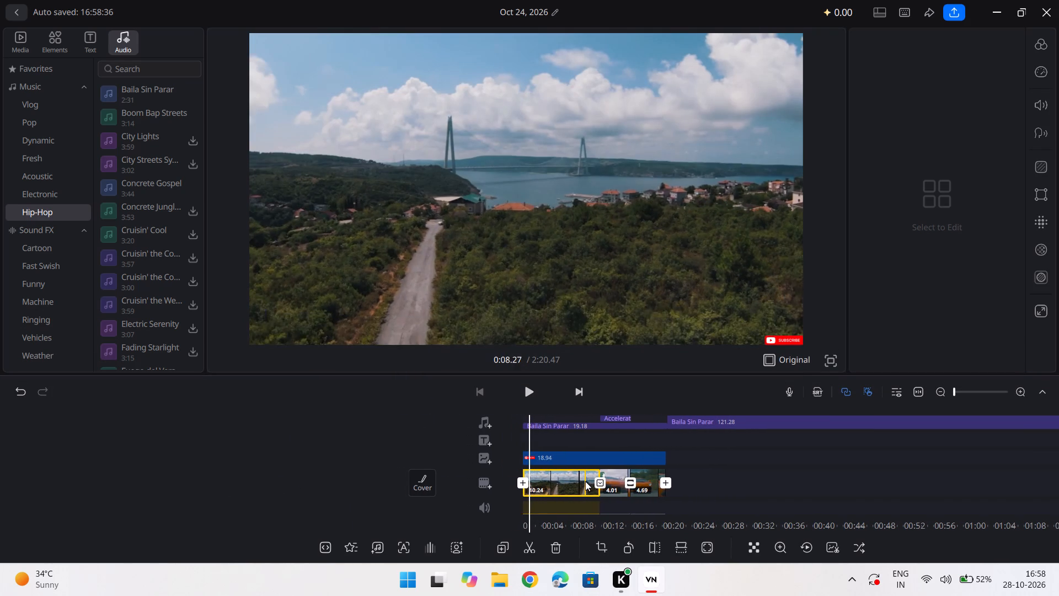
scroll(585, 481, right, 10)
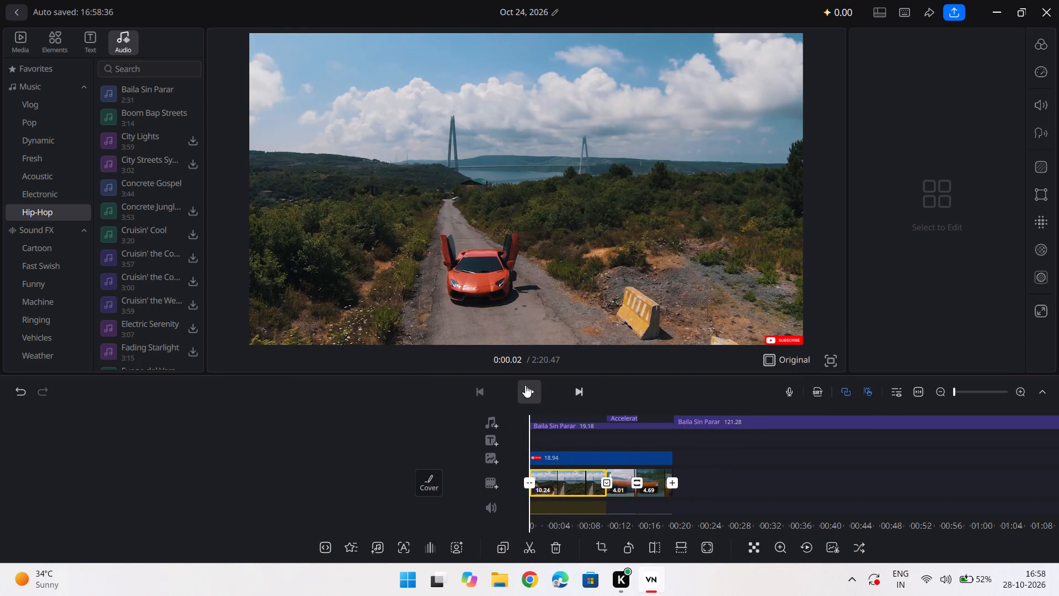
click(526, 387)
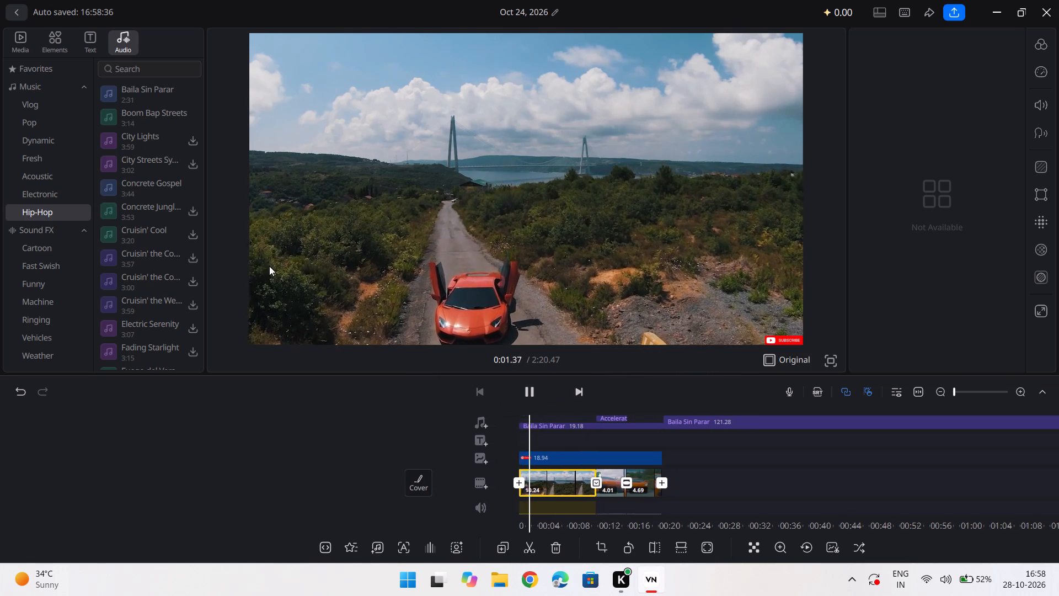
Browse the audio library's Hip-Hop, Your Music and Dynamic categories while the sequence plays.
scroll(126, 312, down, 7)
scroll(126, 312, up, 7)
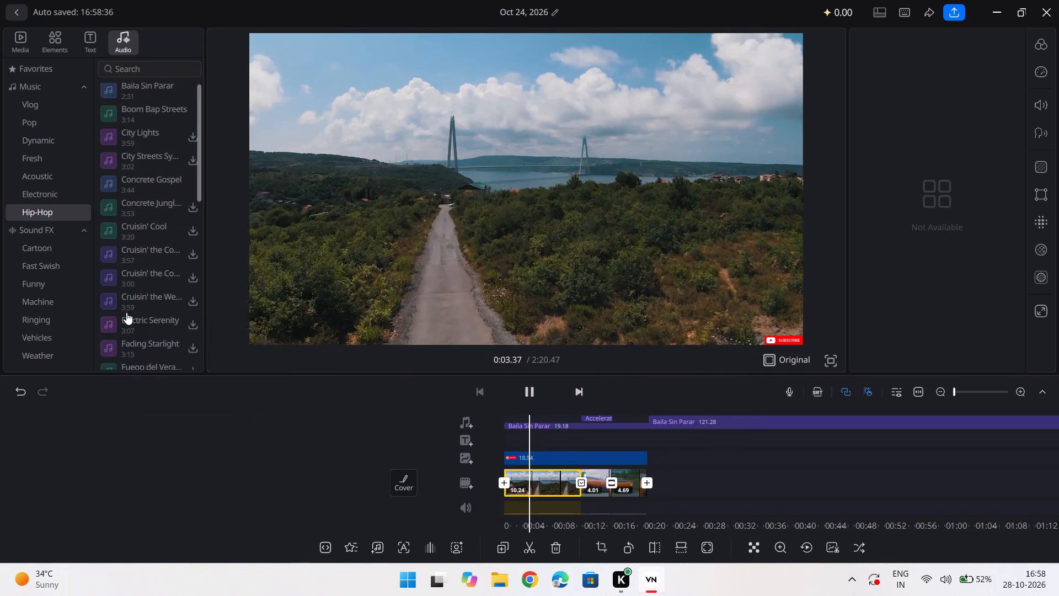
scroll(126, 312, up, 7)
click(34, 234)
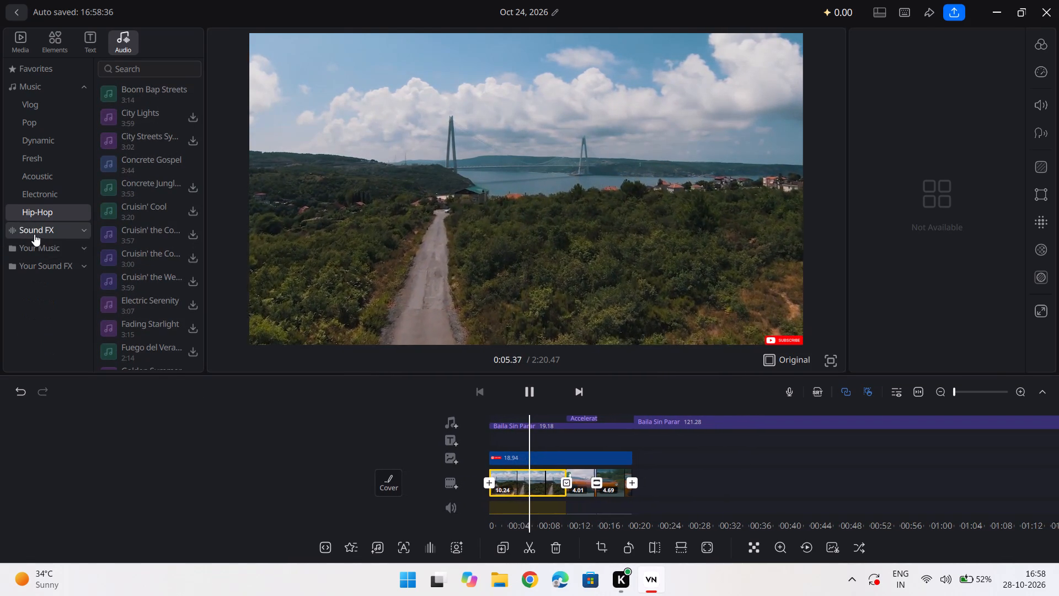
click(40, 244)
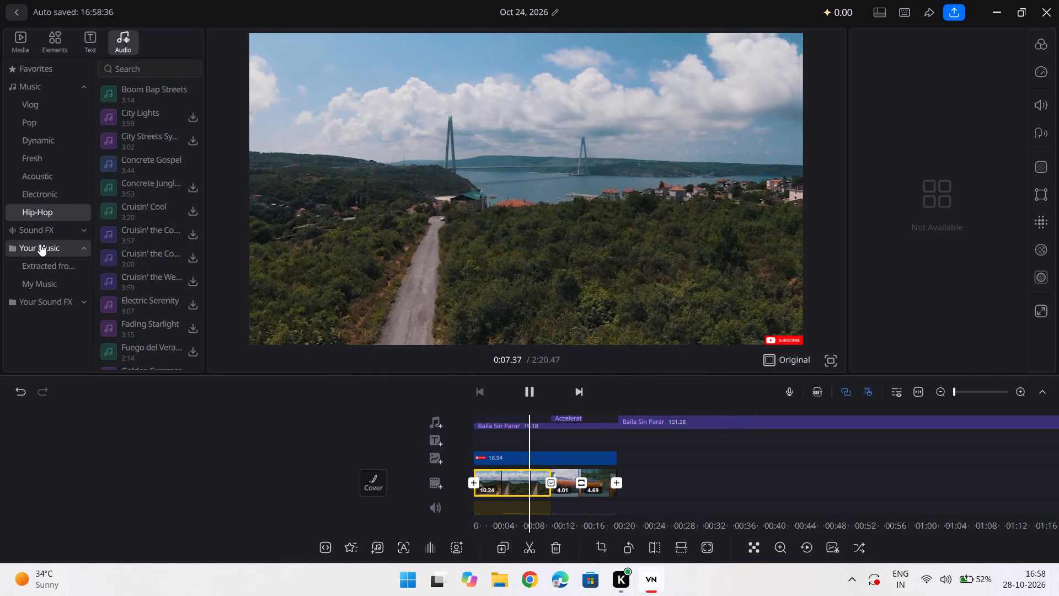
click(42, 147)
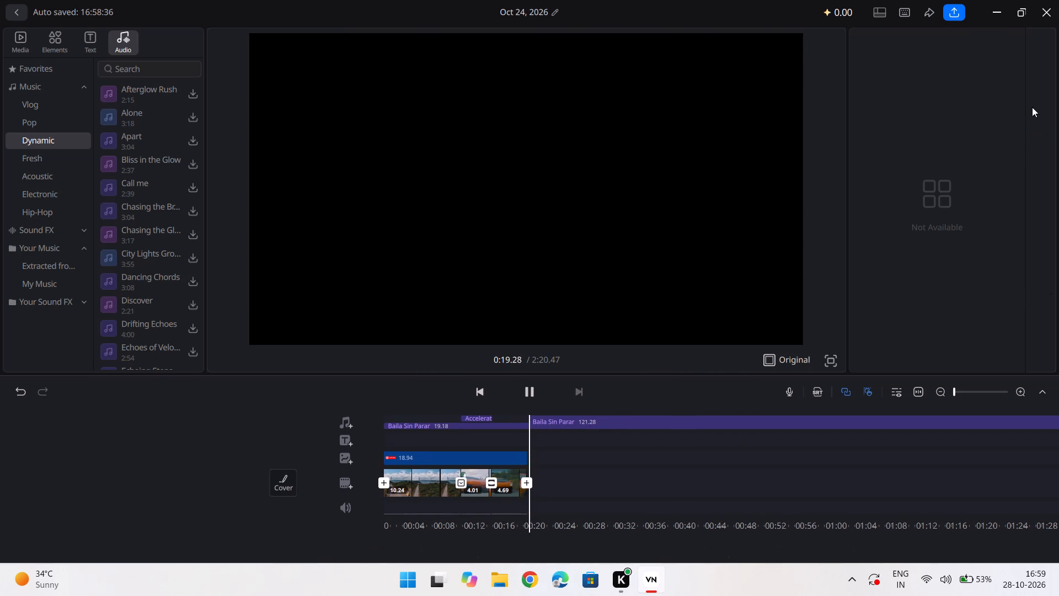
Delete the leftover Baila Sin Parar music segment that extends beyond the end of the video clips.
click(646, 421)
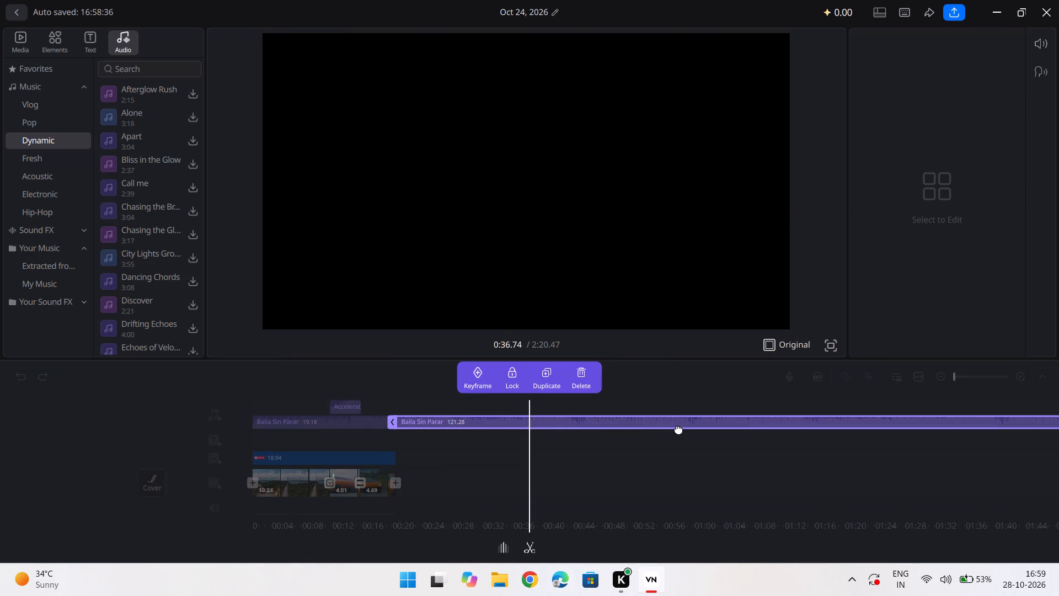
click(575, 375)
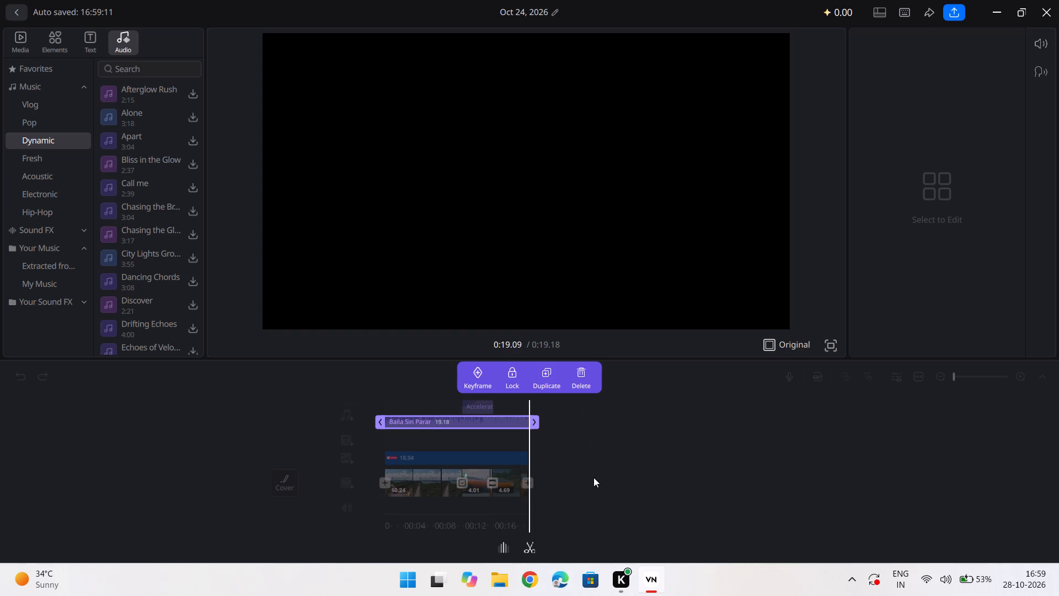
click(593, 477)
Set the video cover to the third clip's frame showing the orange car from the front against green bushes, and save it.
scroll(593, 477, right, 10)
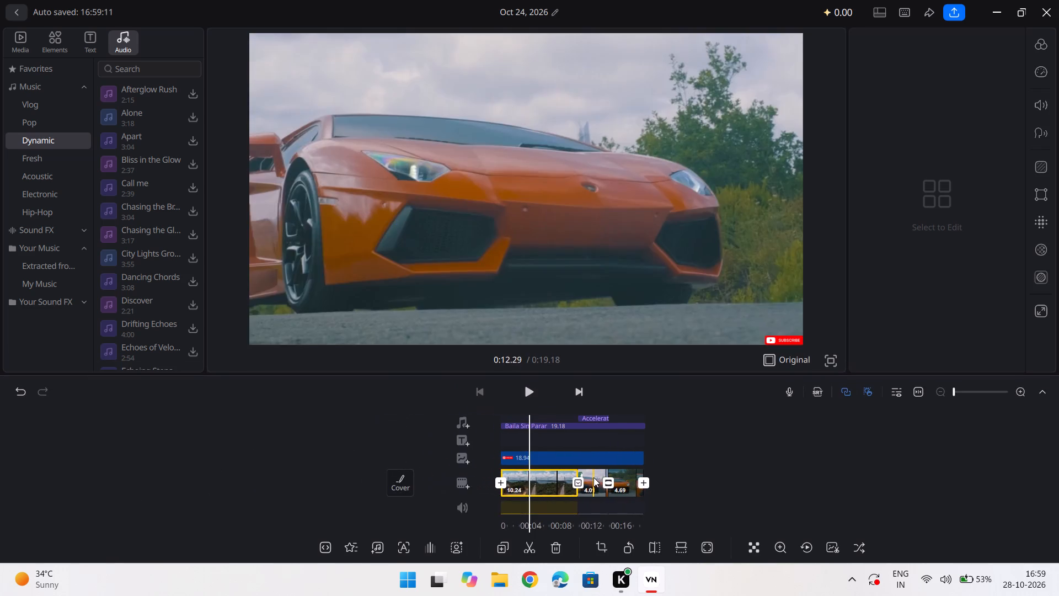
scroll(593, 477, right, 10)
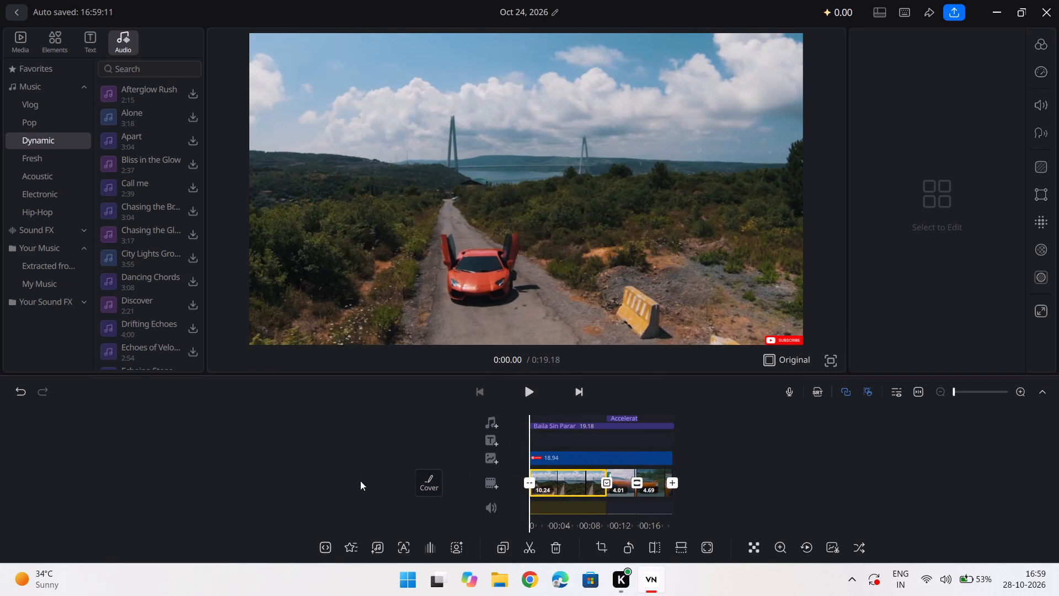
click(431, 483)
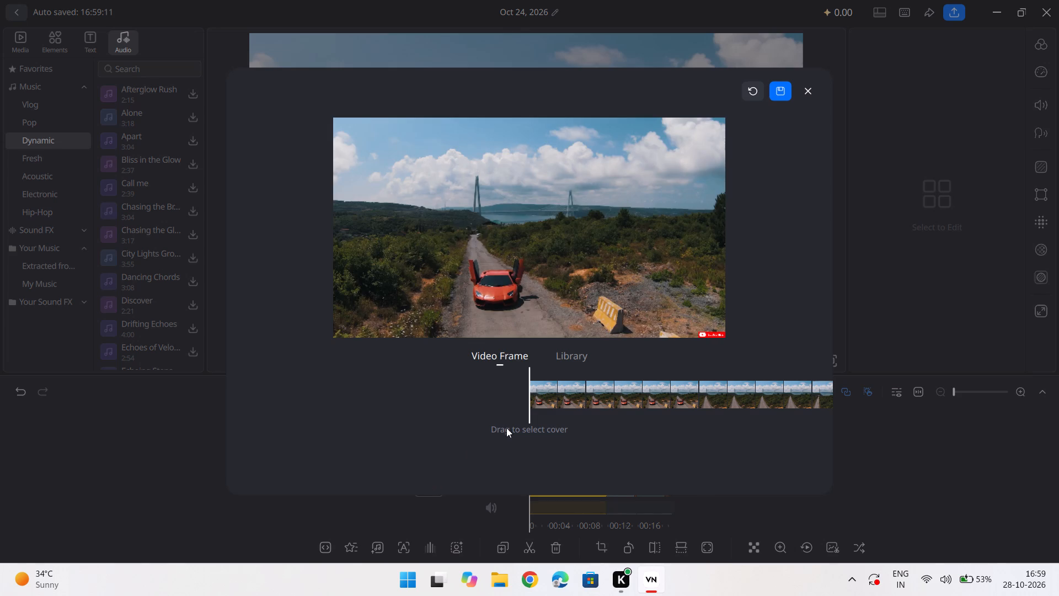
click(546, 394)
scroll(583, 400, left, 14)
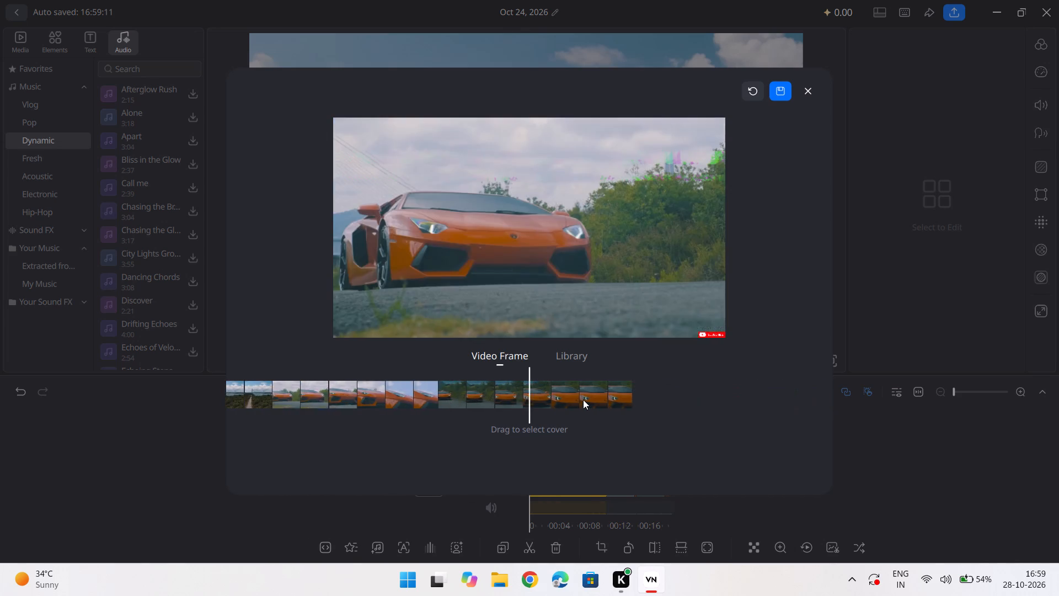
scroll(583, 400, left, 2)
scroll(583, 400, right, 1)
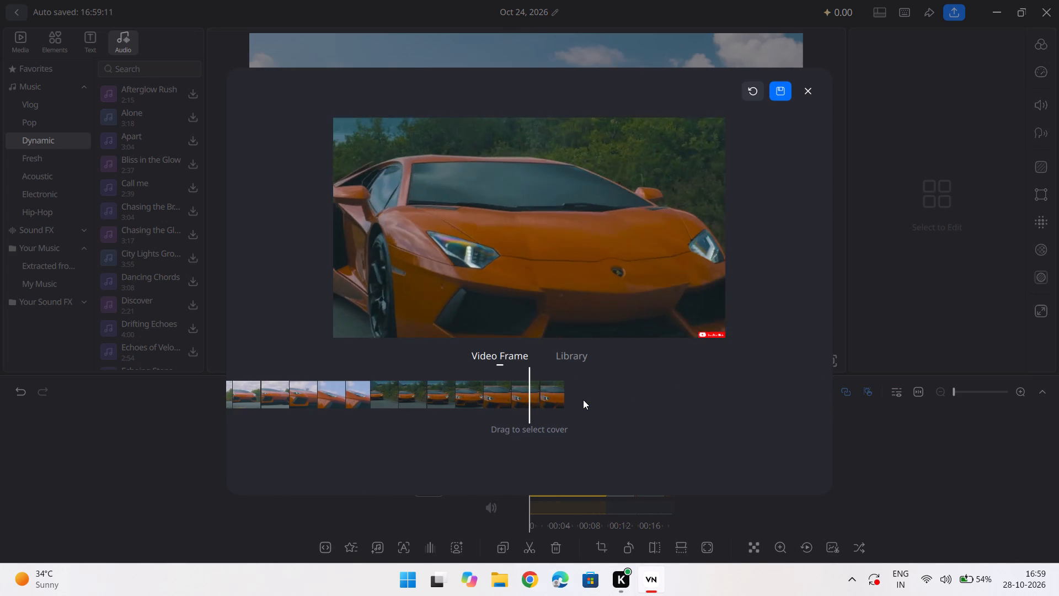
scroll(583, 400, right, 1)
scroll(583, 400, left, 5)
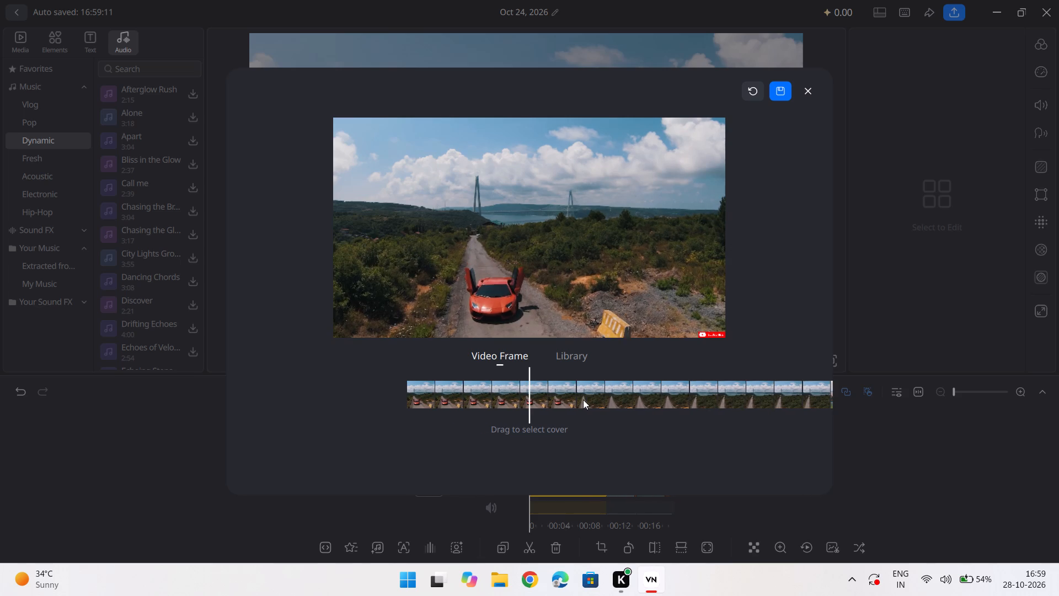
scroll(583, 400, left, 8)
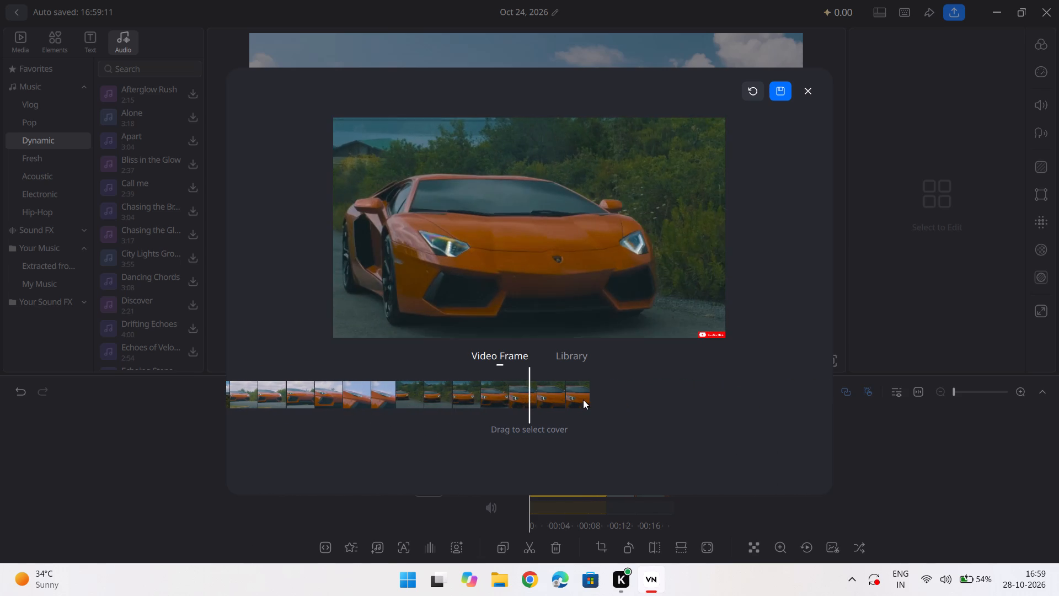
scroll(583, 400, left, 1)
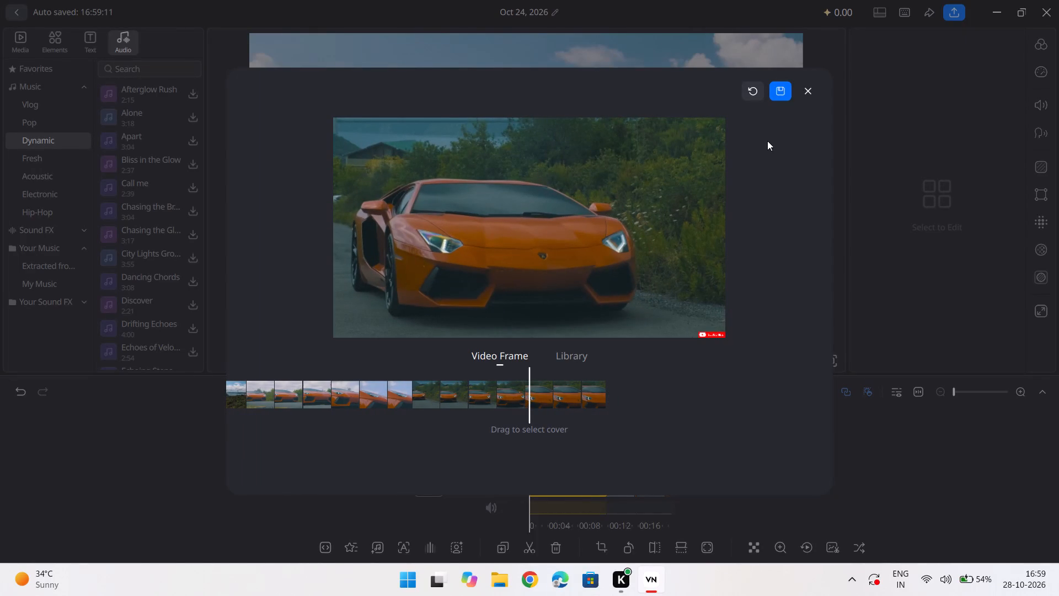
click(782, 89)
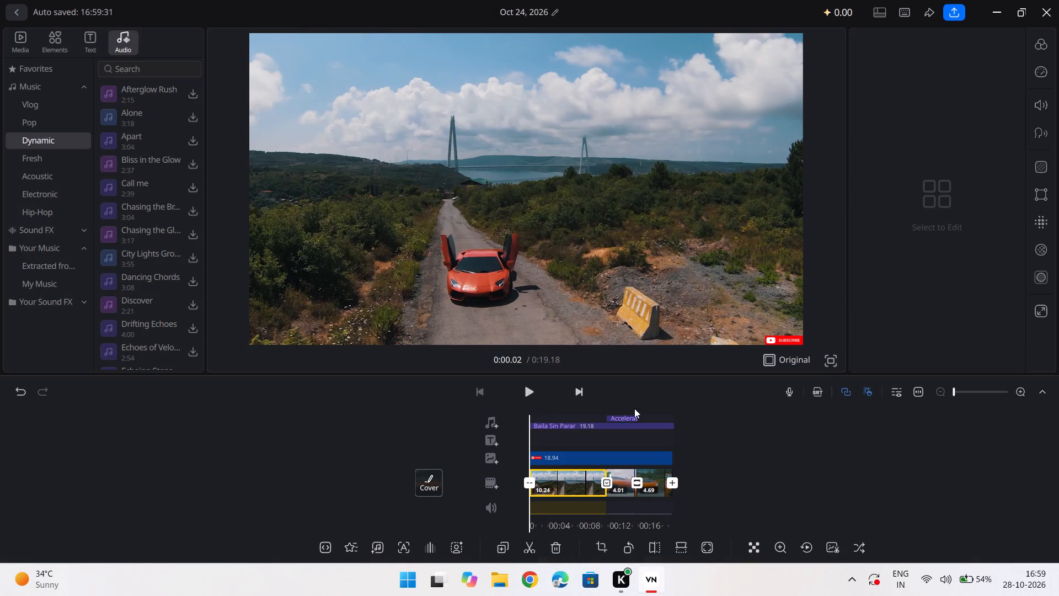
Generate auto captions for the first clip with language Auto and conversion mode Tiny.
scroll(677, 433, right, 5)
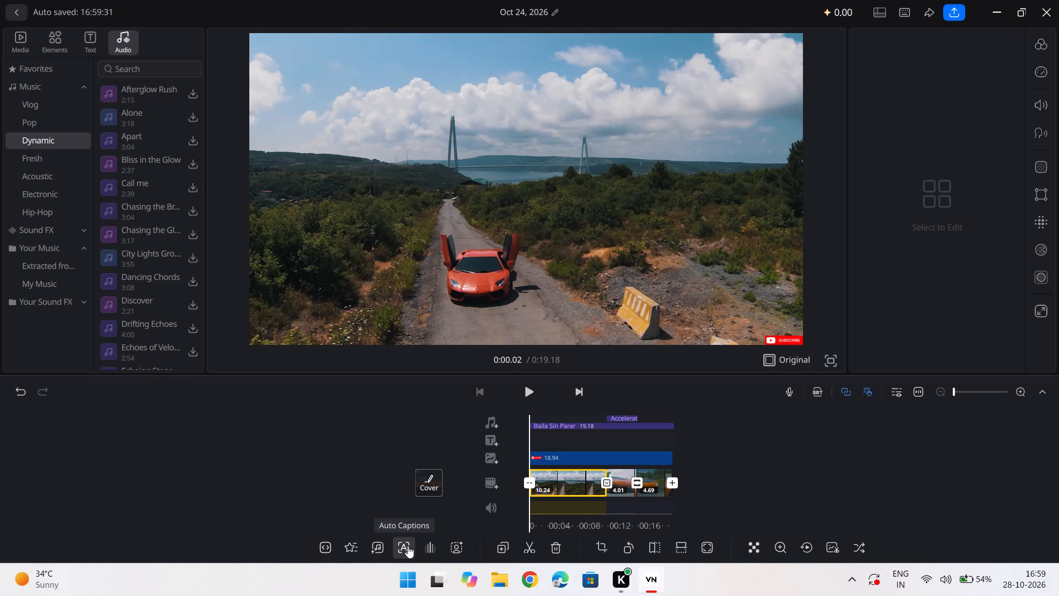
click(408, 546)
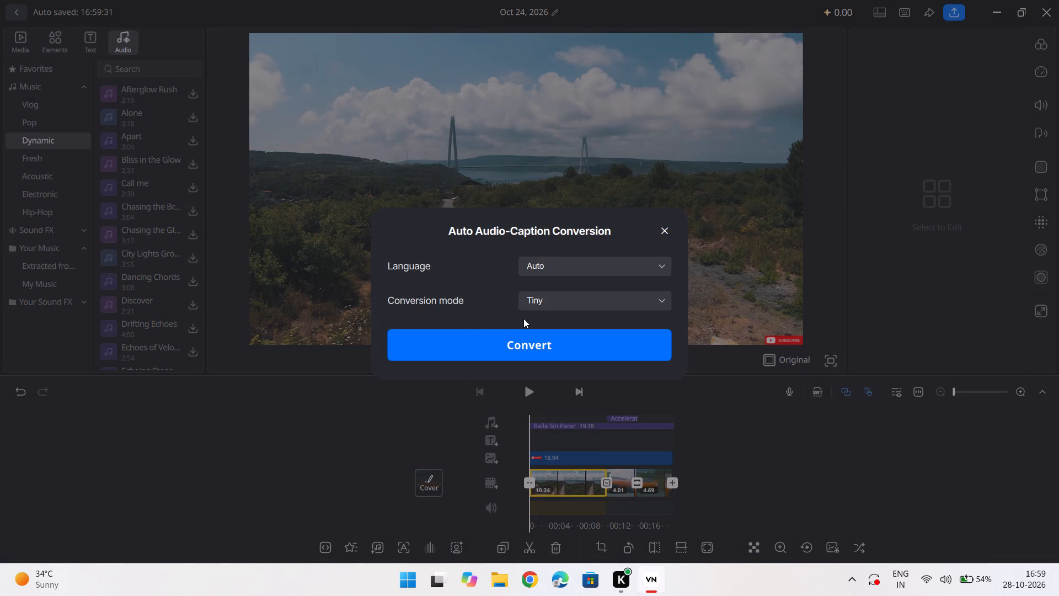
click(563, 296)
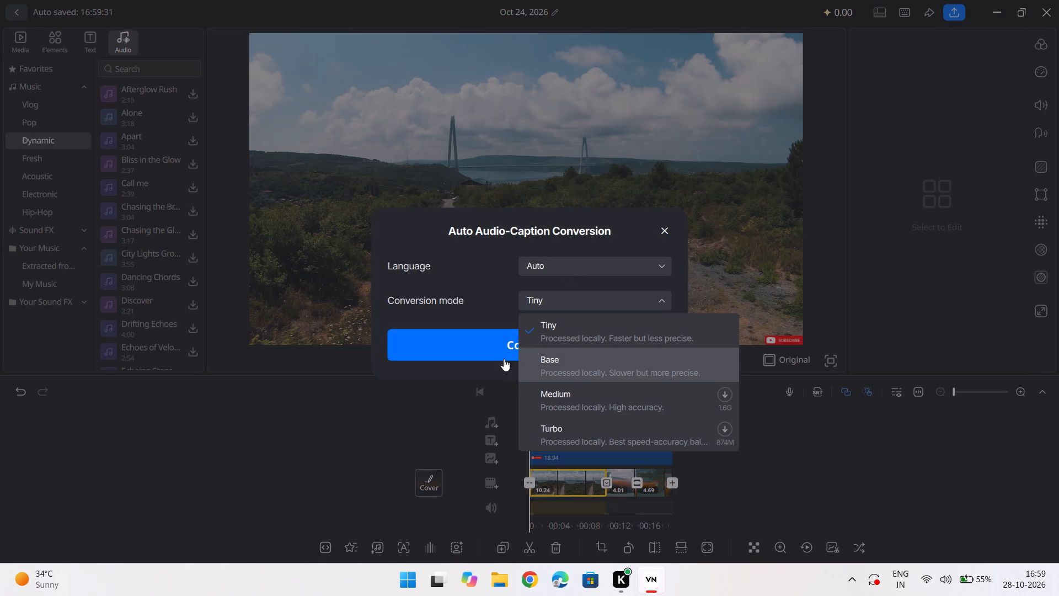
click(477, 361)
click(503, 339)
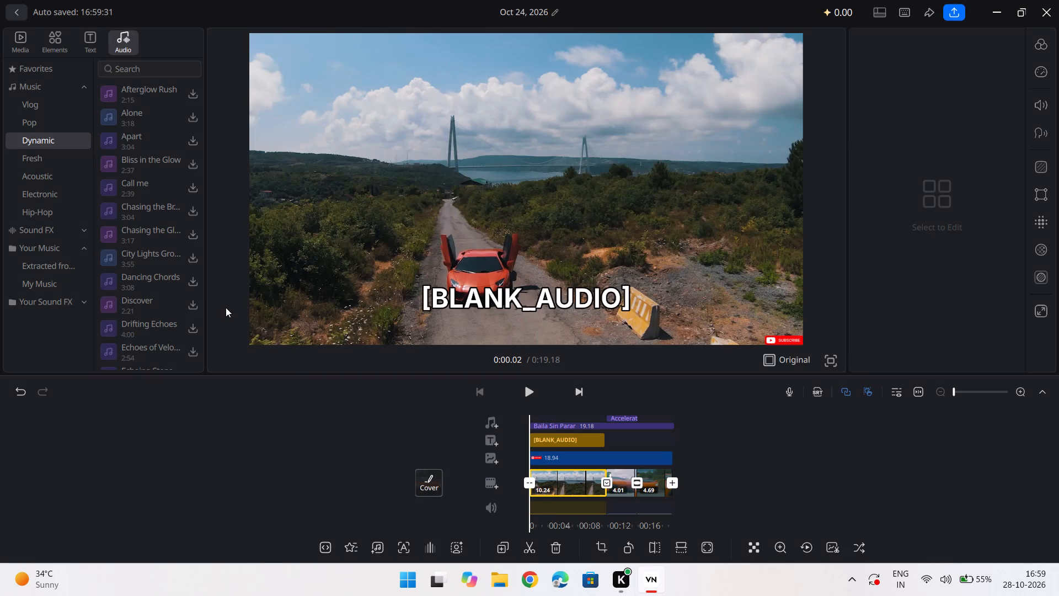
Shrink the [BLANK_AUDIO] caption to about half its size and place it at the bottom of the frame, left of centre.
drag(499, 295, 498, 306)
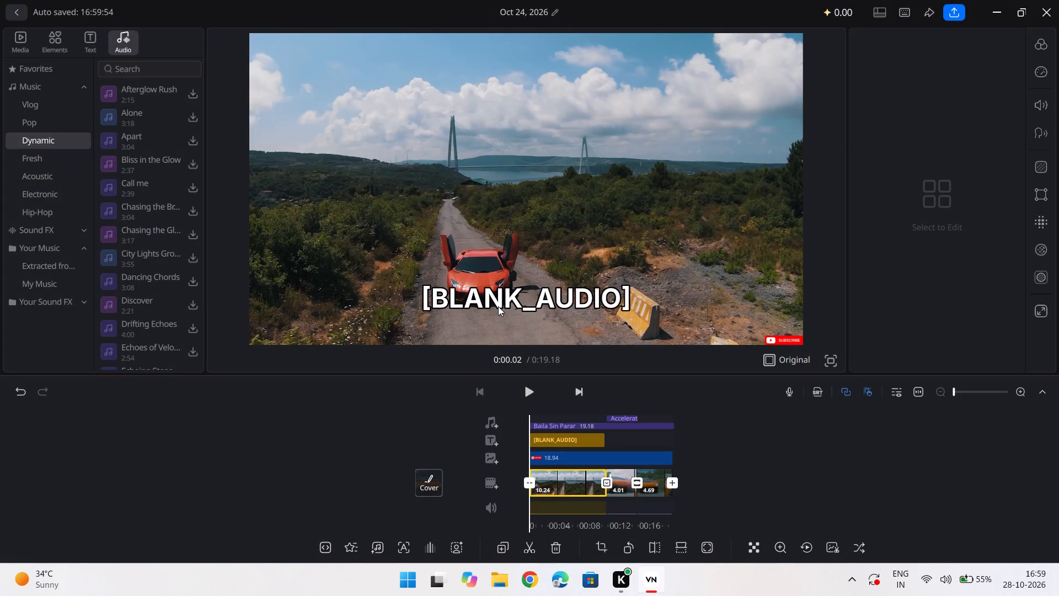
drag(498, 306, 509, 297)
click(509, 297)
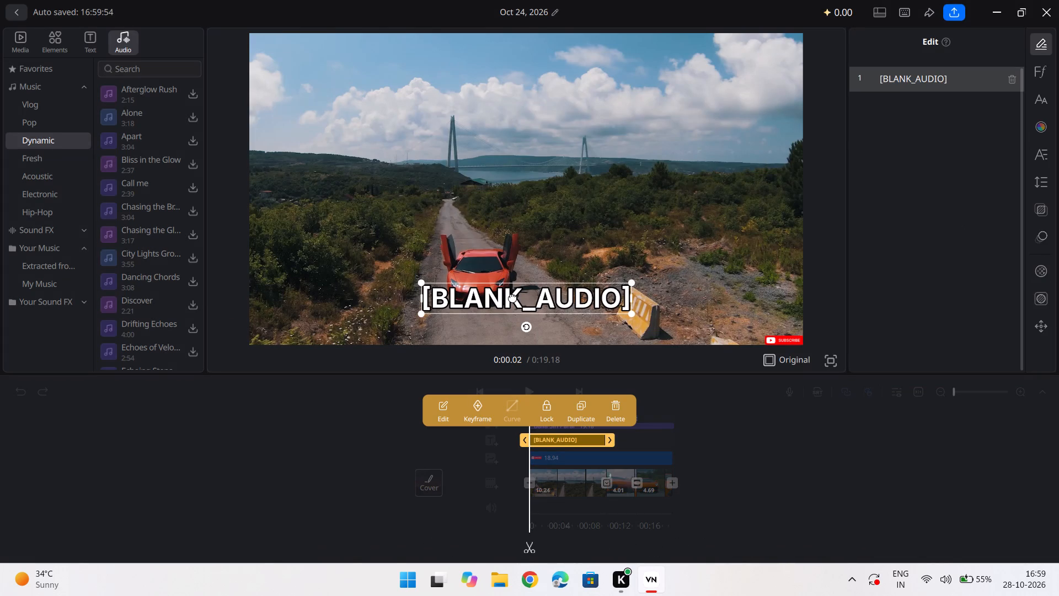
scroll(512, 297, up, 3)
drag(529, 300, 504, 326)
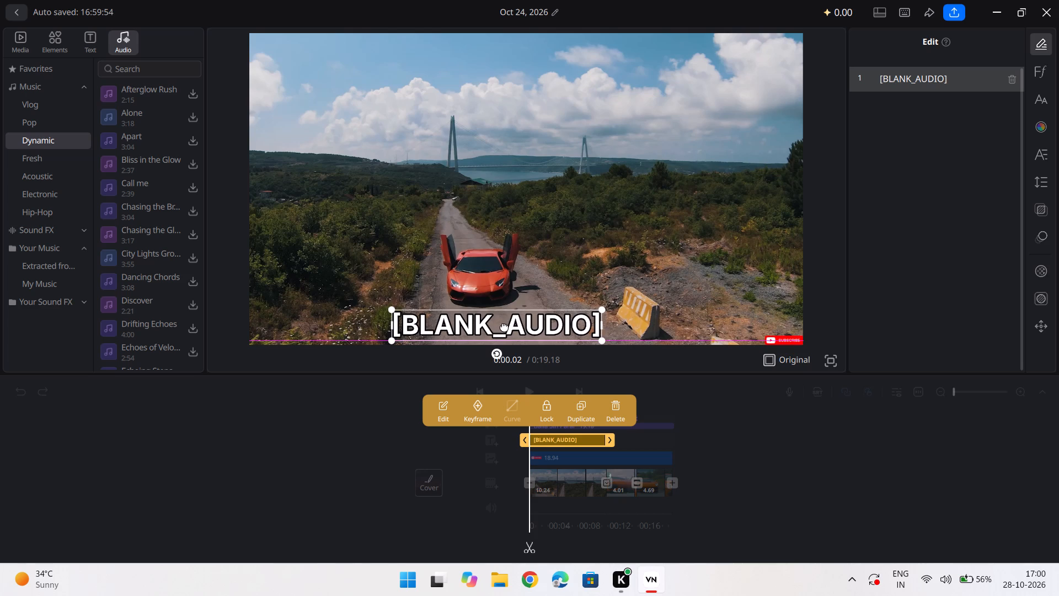
drag(504, 326, 514, 241)
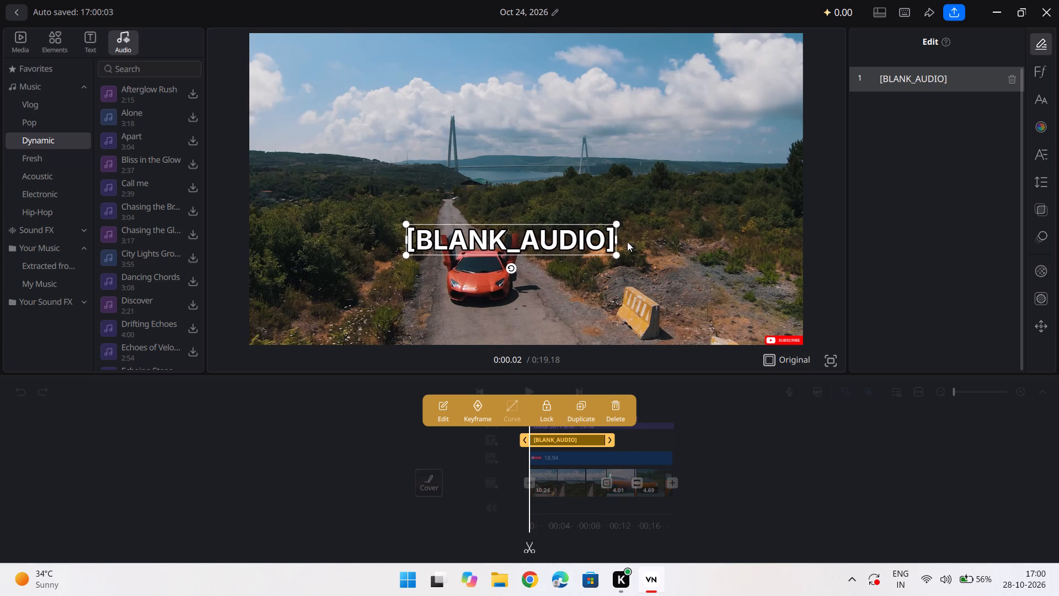
drag(616, 257, 540, 264)
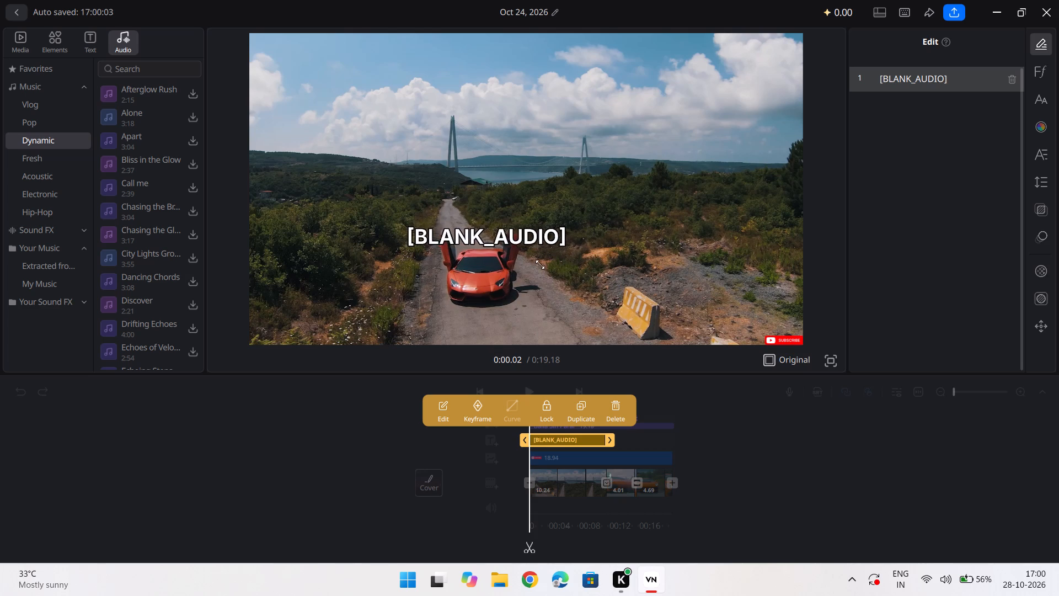
drag(540, 264, 490, 268)
drag(472, 229, 436, 278)
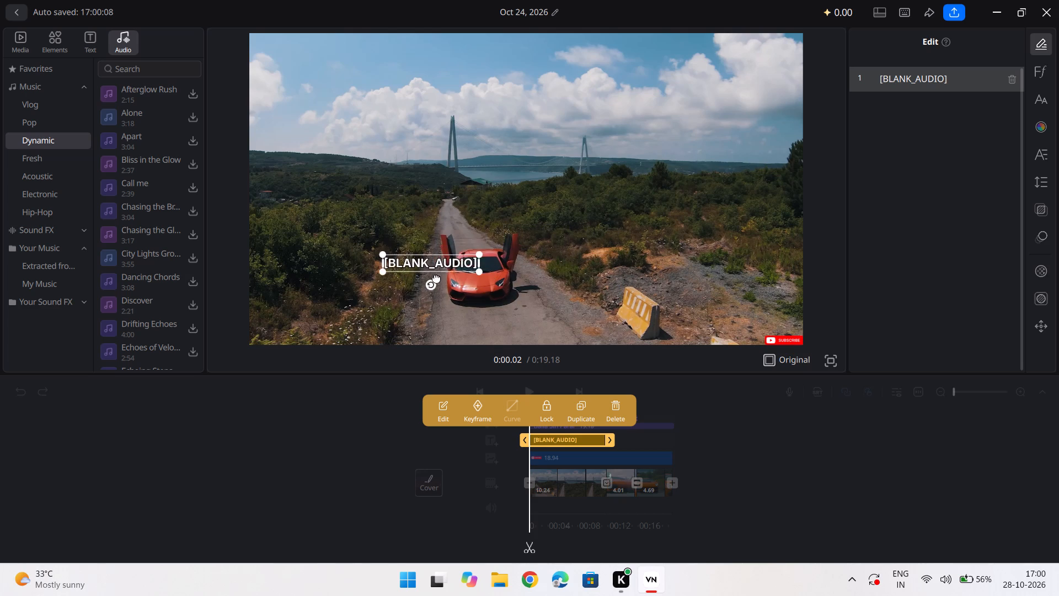
drag(436, 278, 445, 328)
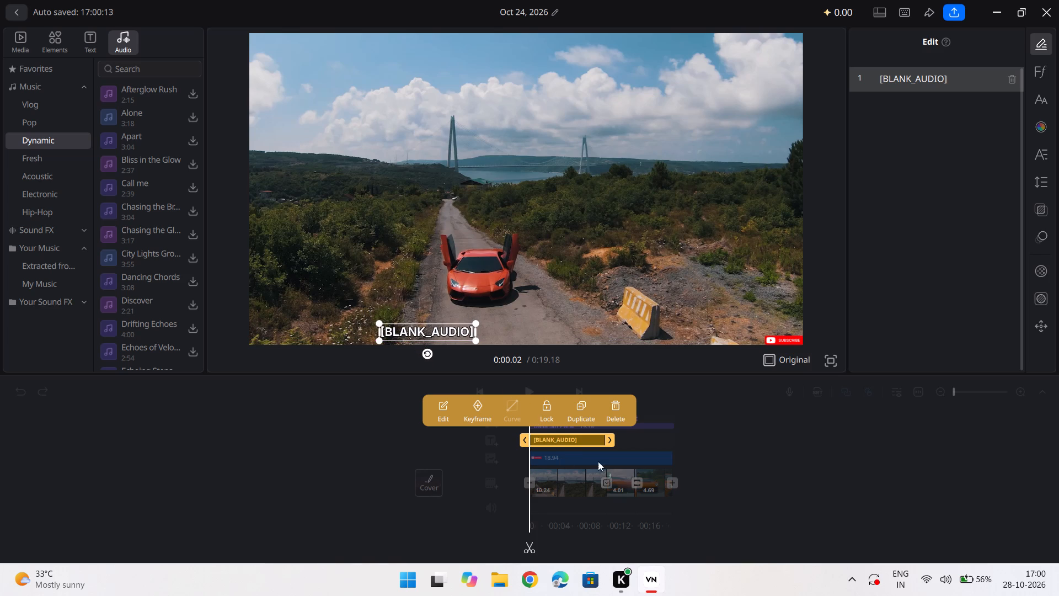
Play the sequence to check how the resized caption looks over the video.
click(658, 435)
click(532, 397)
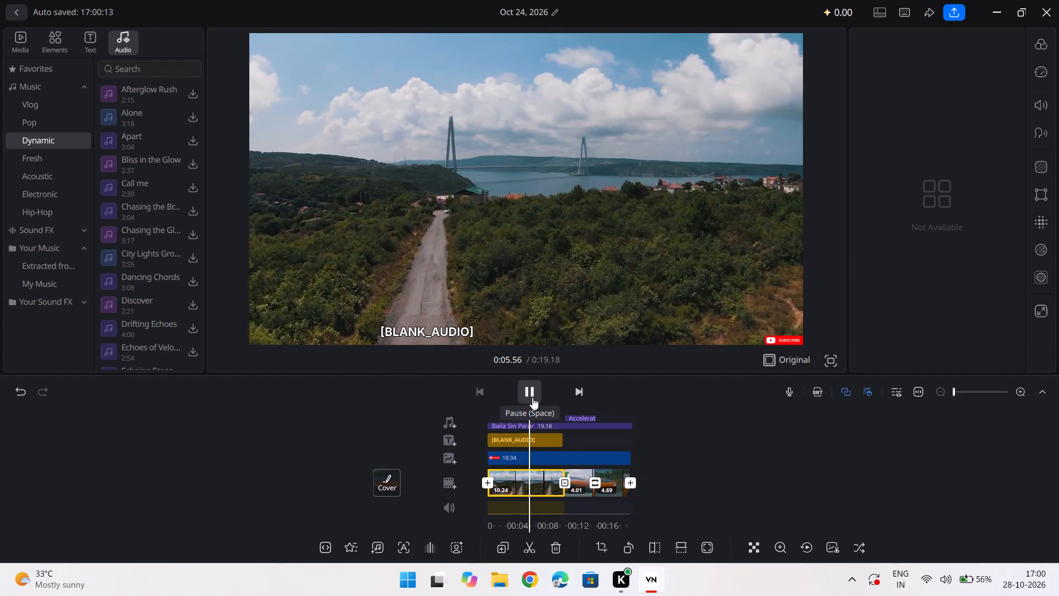
Shrink the [BLANK_AUDIO] caption further and place it in the frame's bottom-left corner, level with the Subscribe graphic.
drag(447, 329, 500, 333)
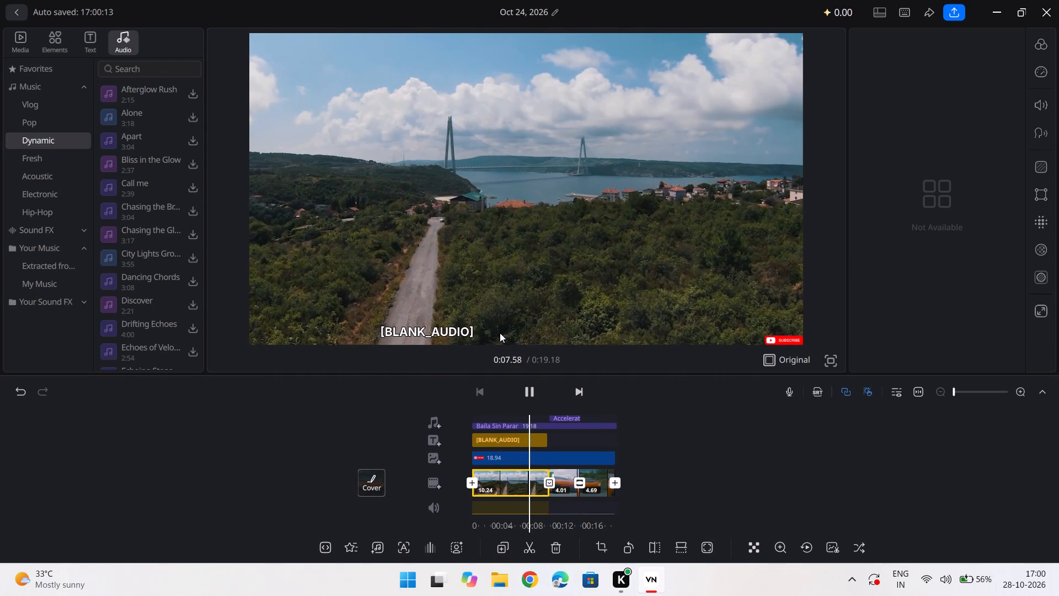
drag(500, 333, 447, 337)
click(447, 337)
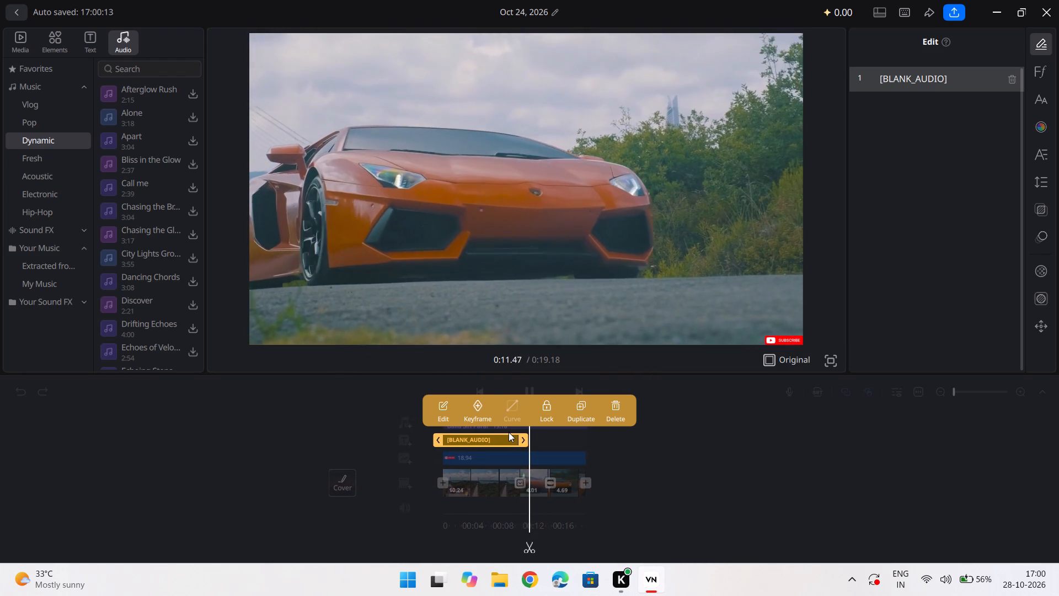
drag(495, 437, 483, 443)
click(483, 443)
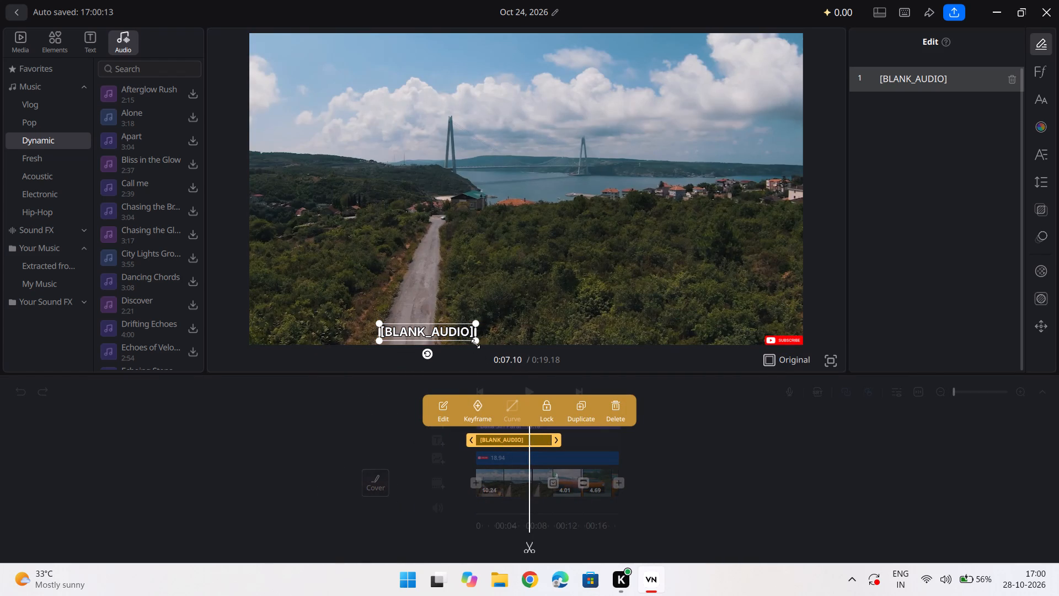
drag(475, 344, 438, 336)
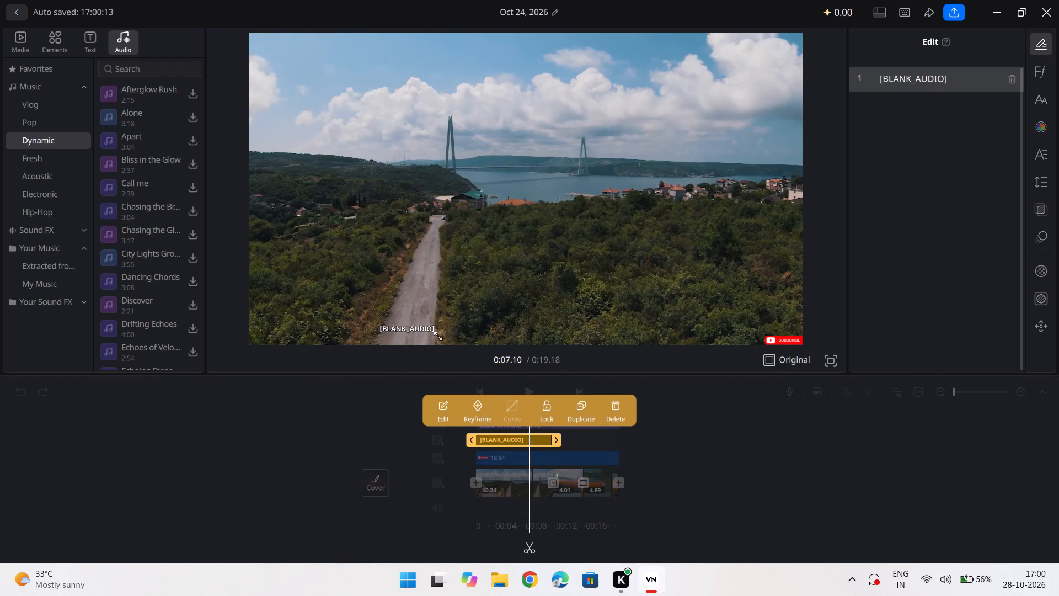
drag(438, 336, 438, 337)
drag(419, 331, 458, 330)
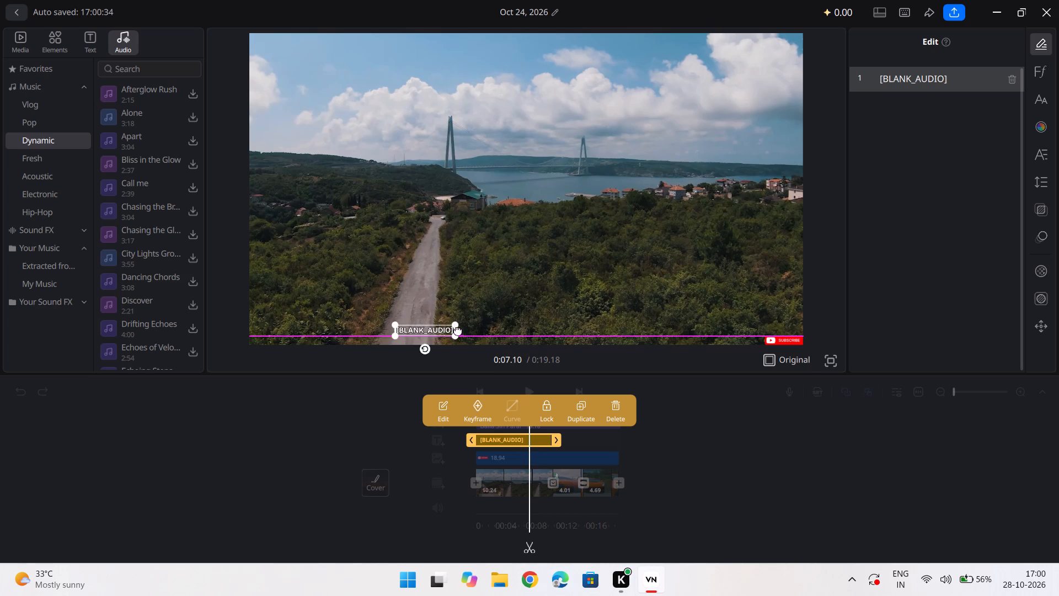
drag(458, 330, 365, 343)
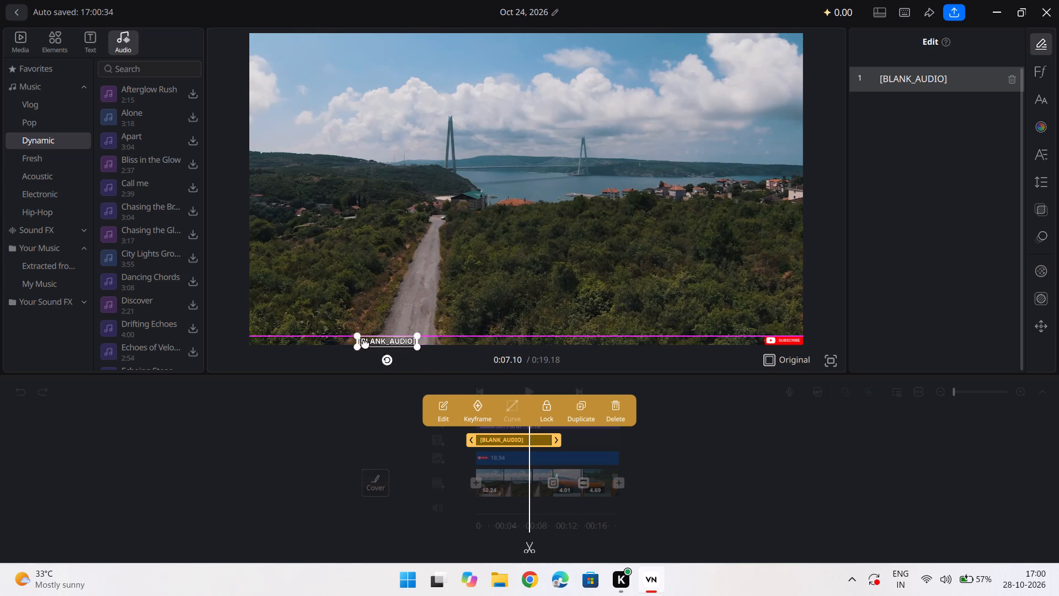
drag(365, 343, 300, 339)
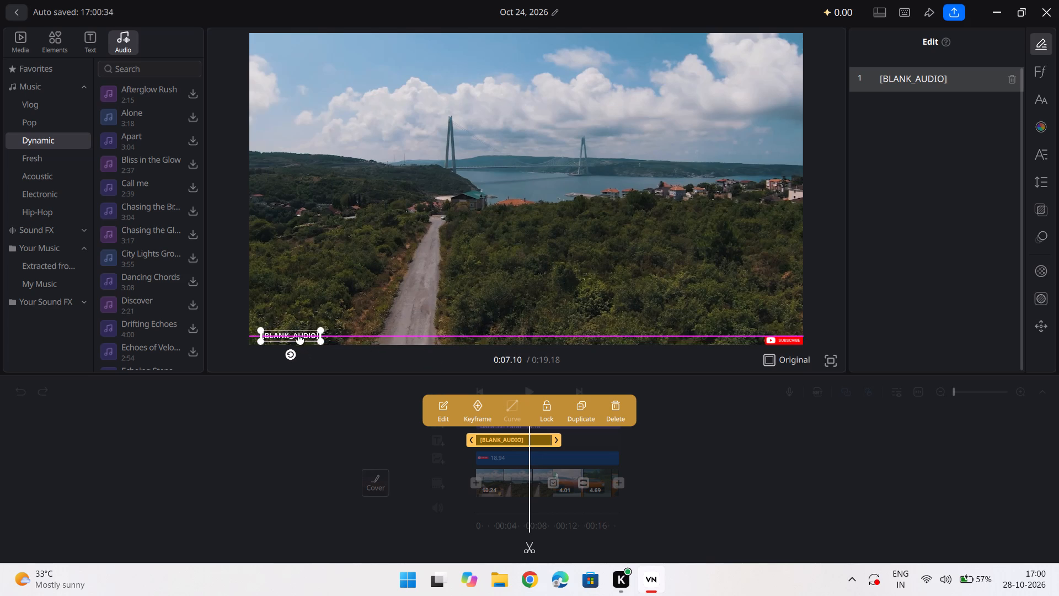
drag(300, 339, 292, 340)
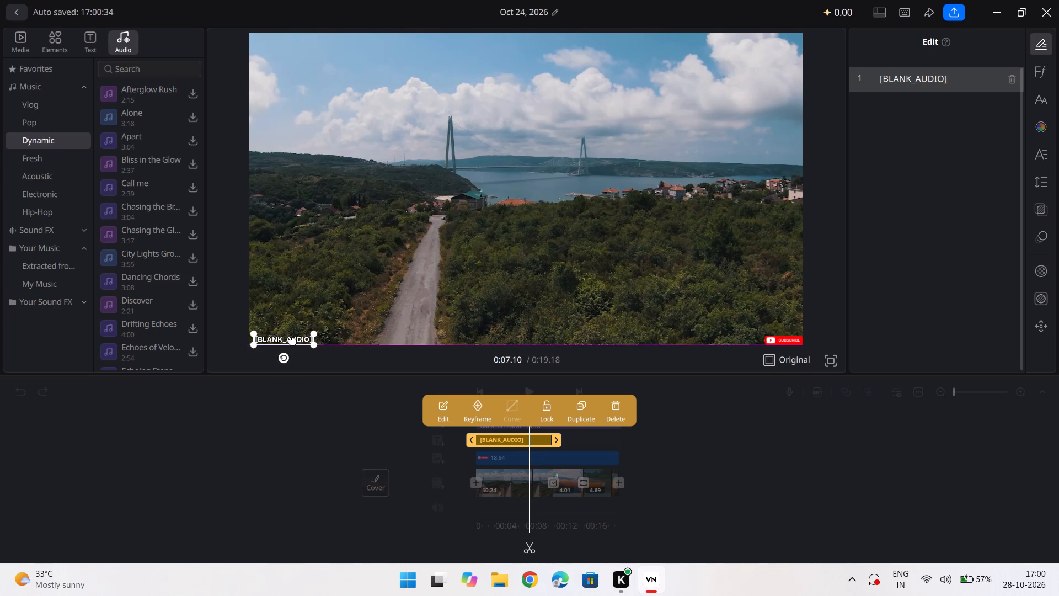
drag(292, 340, 291, 339)
click(312, 396)
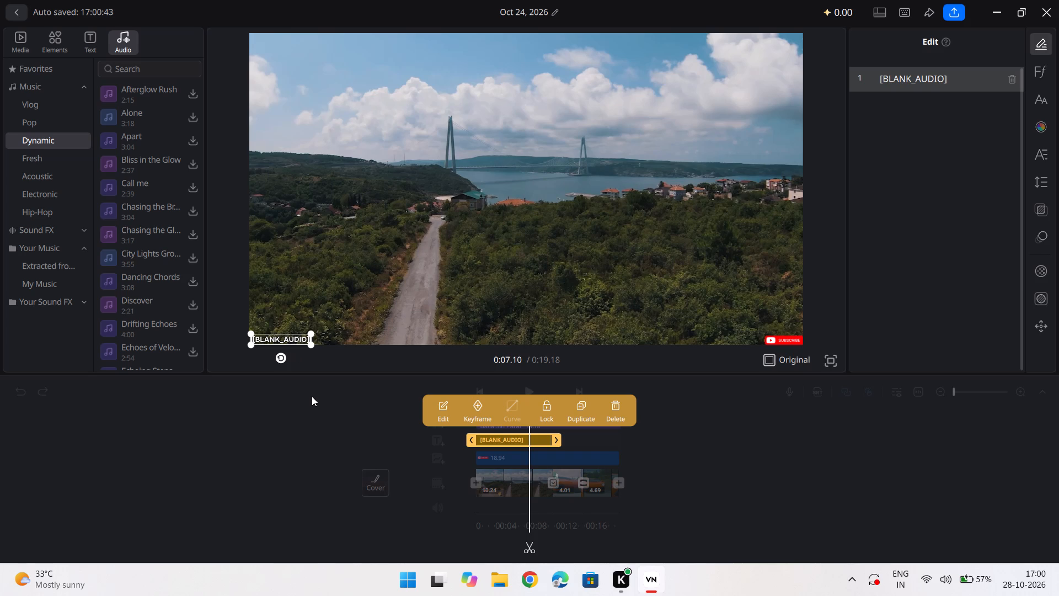
Extend the [BLANK_AUDIO] caption on the timeline so it runs to the end of the last clip.
scroll(501, 456, right, 2)
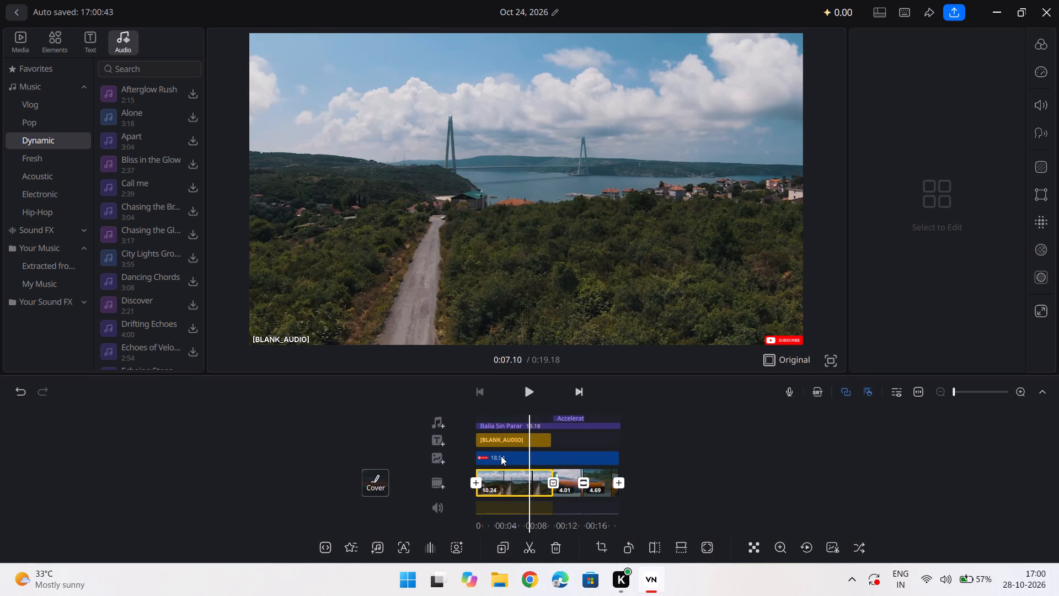
scroll(501, 456, right, 5)
click(566, 439)
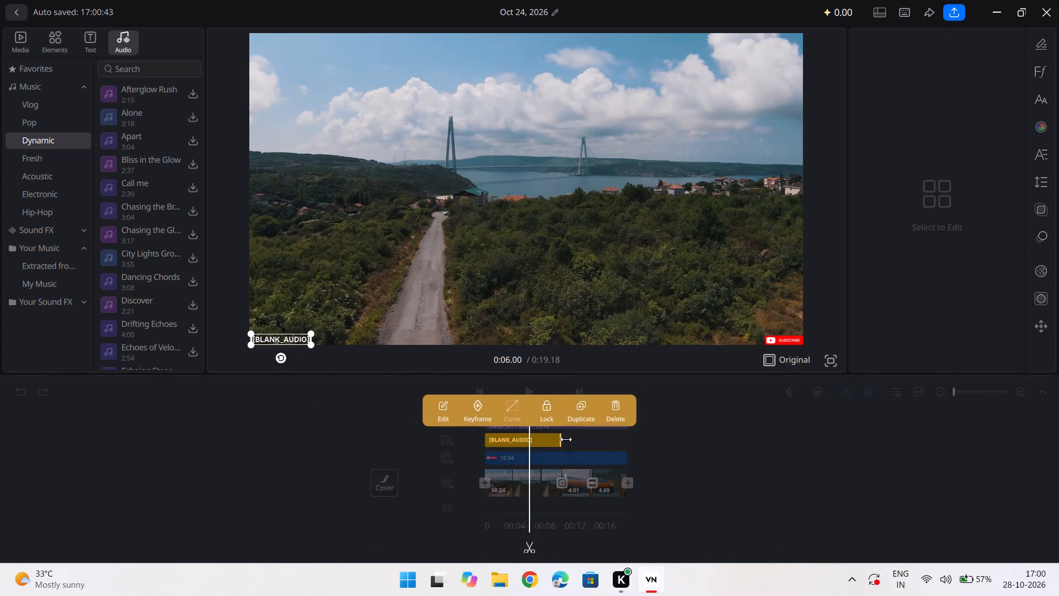
drag(561, 440, 601, 437)
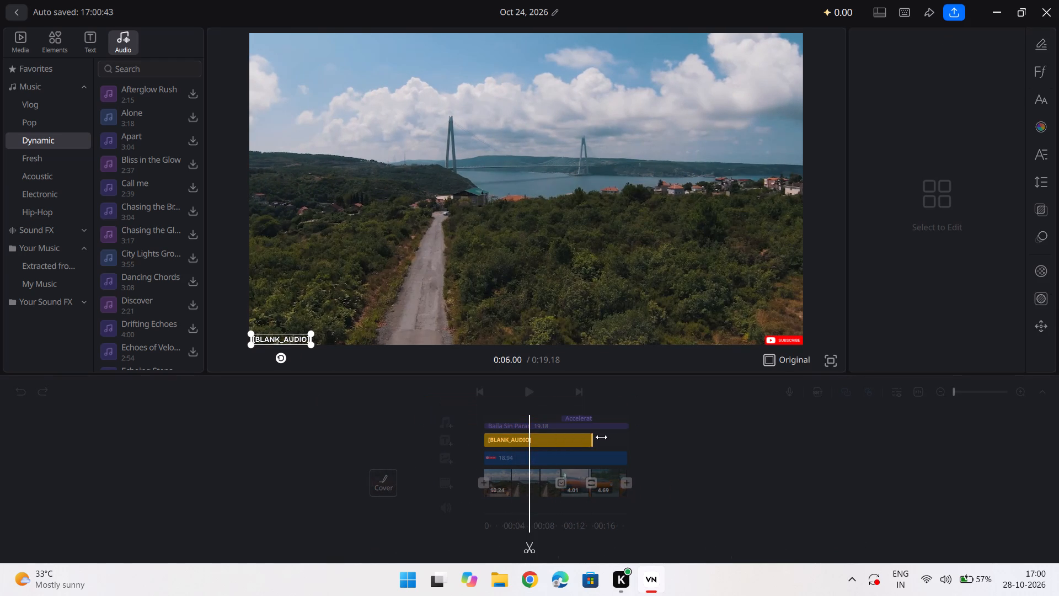
drag(601, 437, 625, 436)
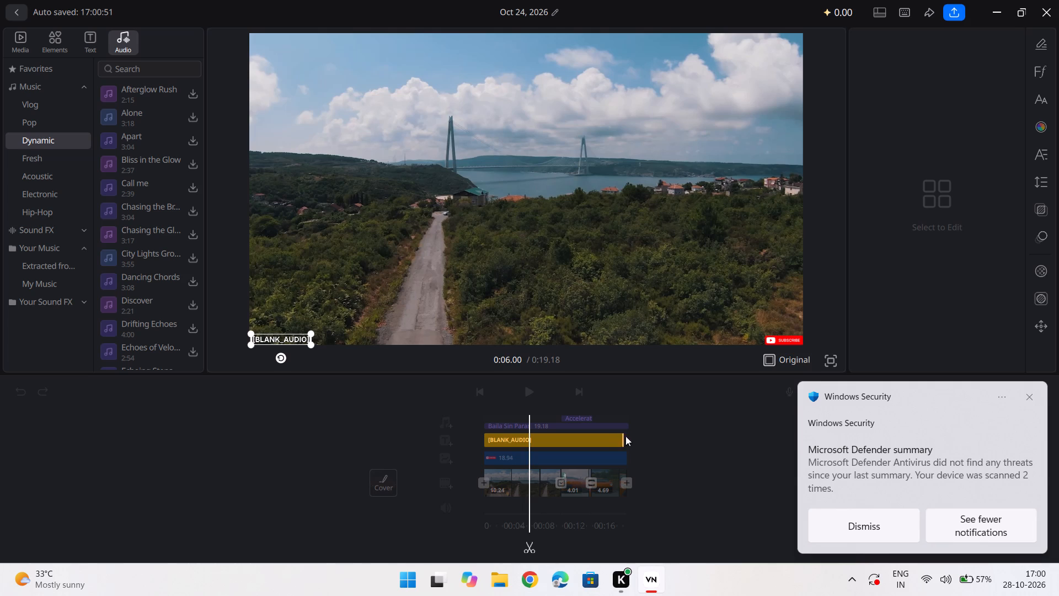
drag(625, 436, 628, 437)
click(662, 453)
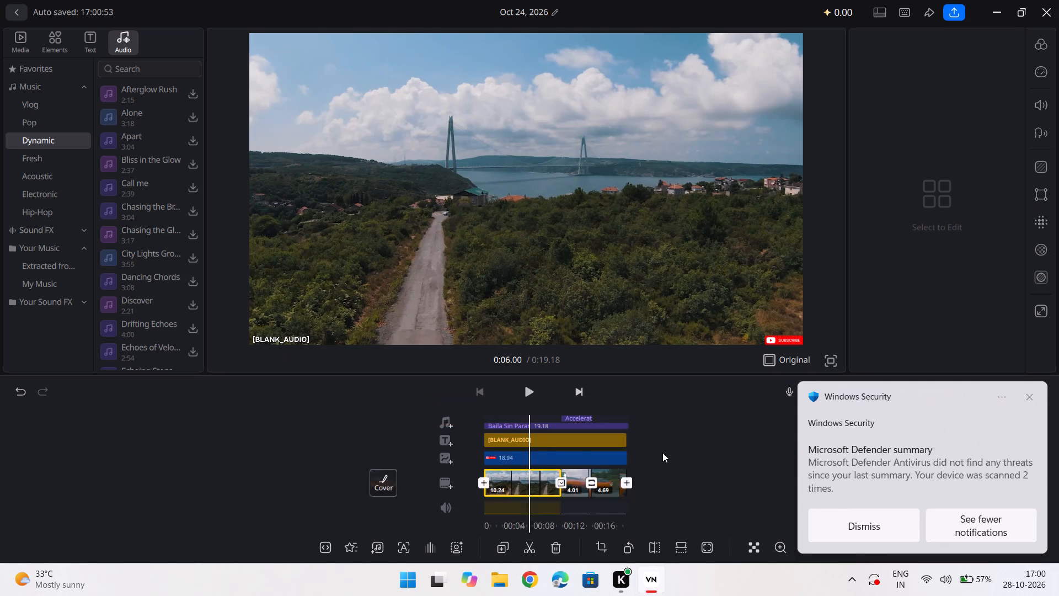
Open the effects for the first clip, try Soul and Beats, and apply the Soul effect at the clip's end.
scroll(550, 454, right, 6)
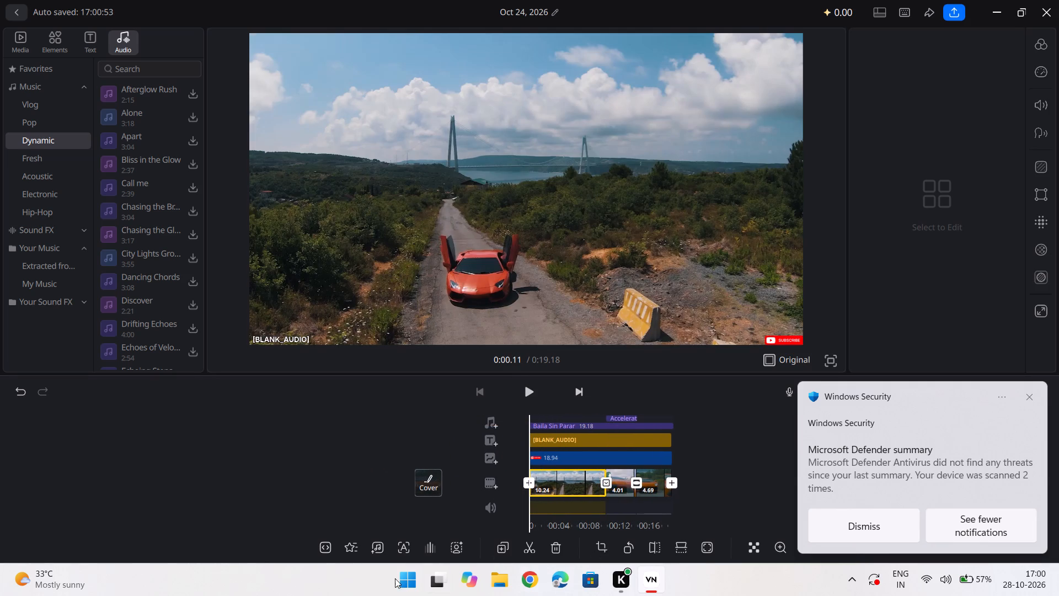
click(349, 547)
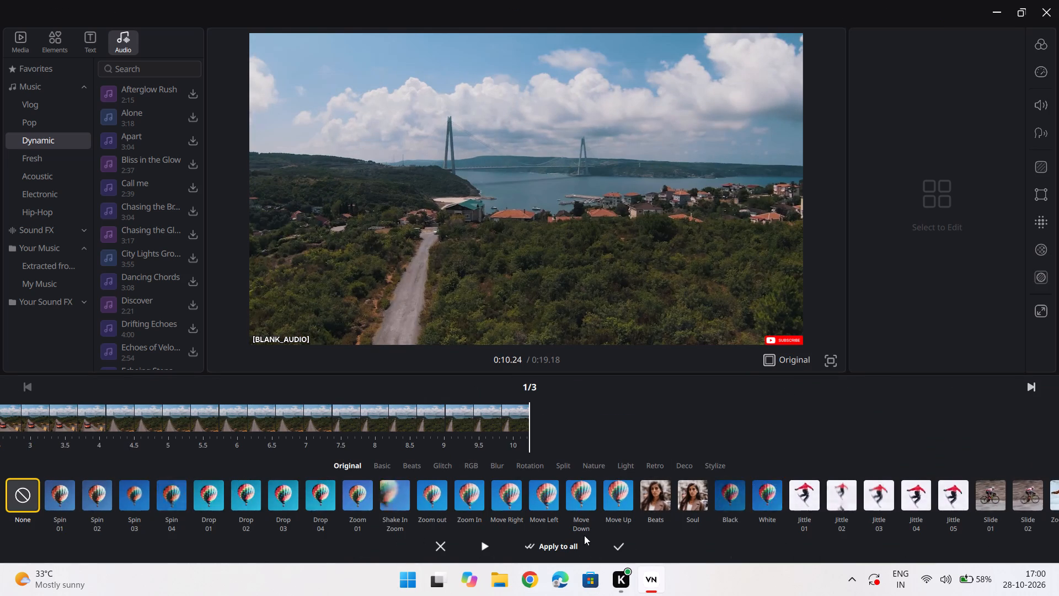
click(680, 497)
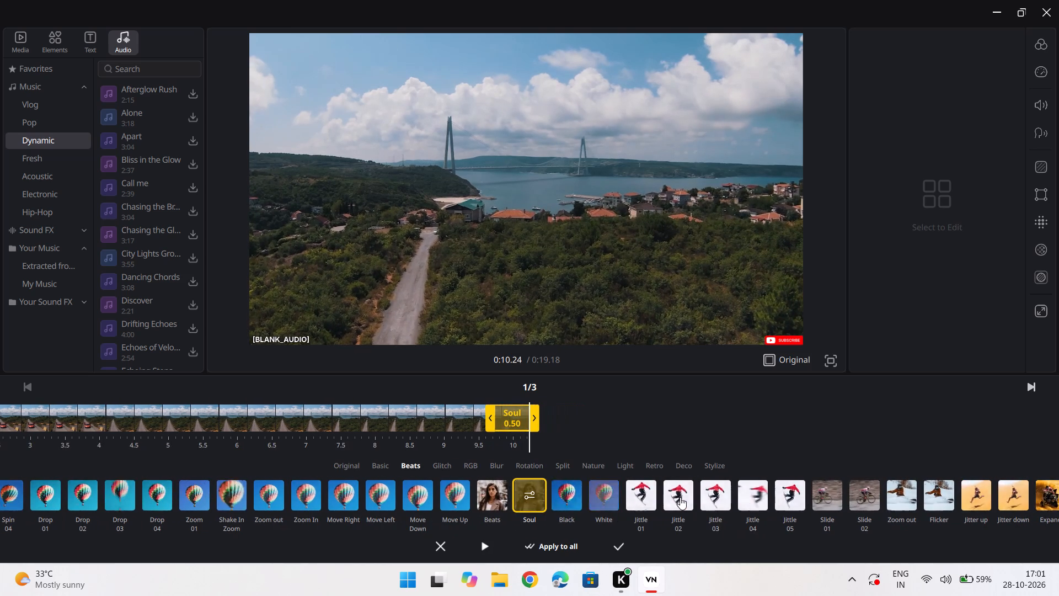
click(502, 482)
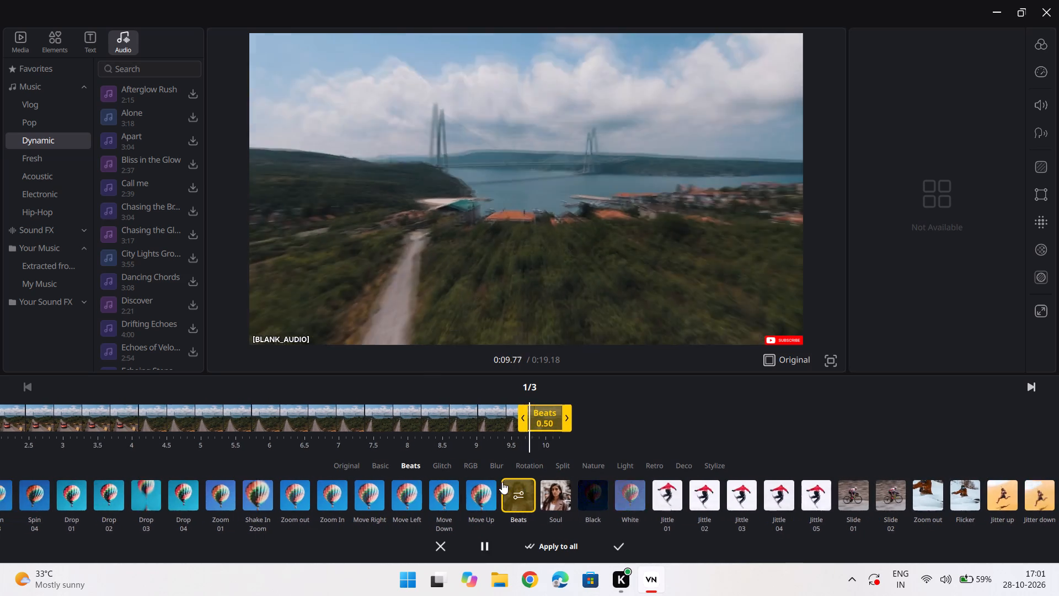
scroll(402, 398, right, 8)
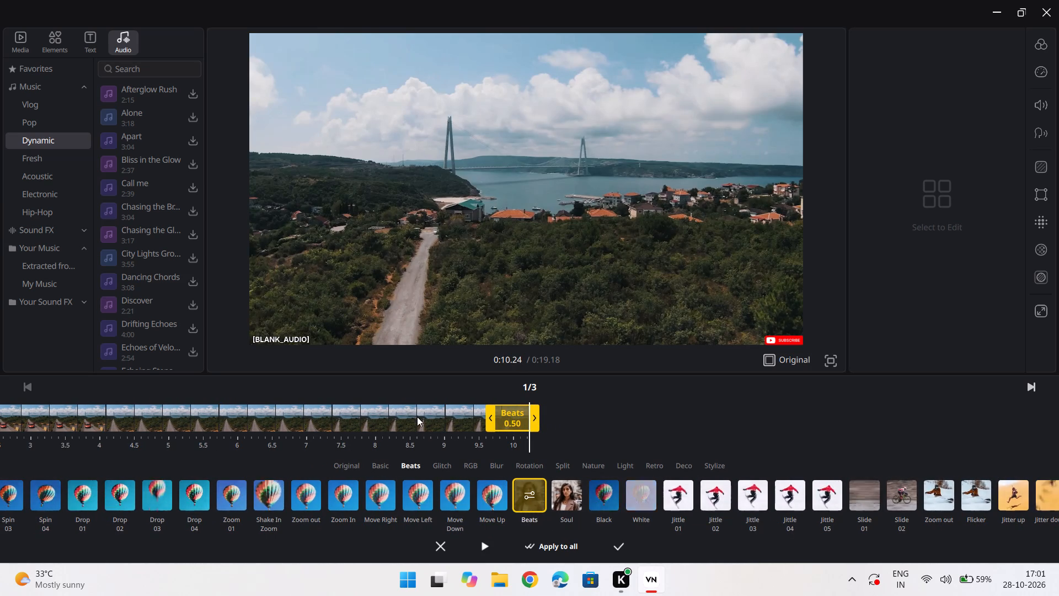
scroll(417, 417, right, 16)
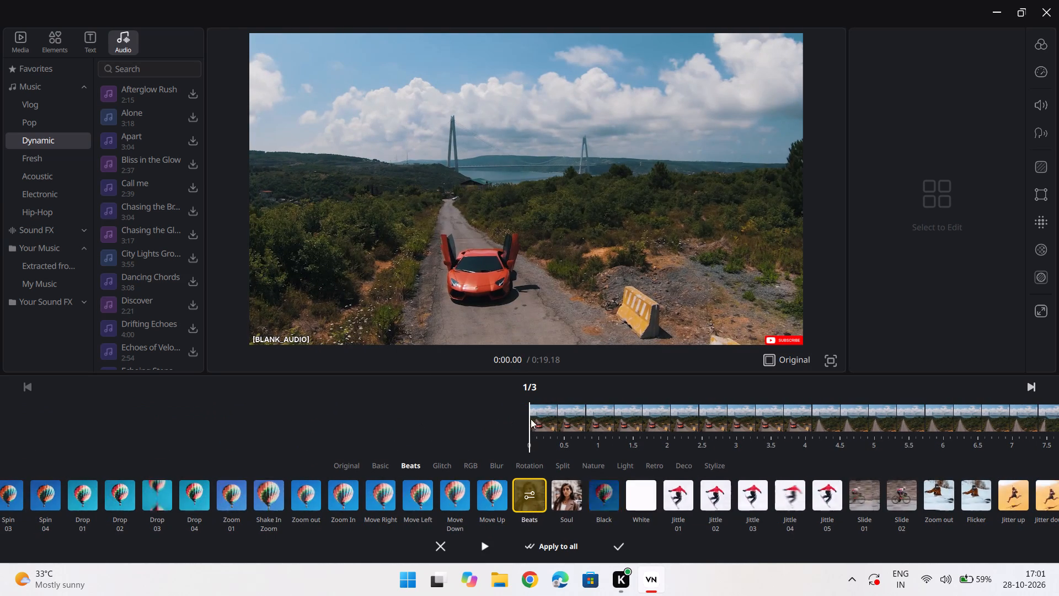
click(548, 424)
click(572, 504)
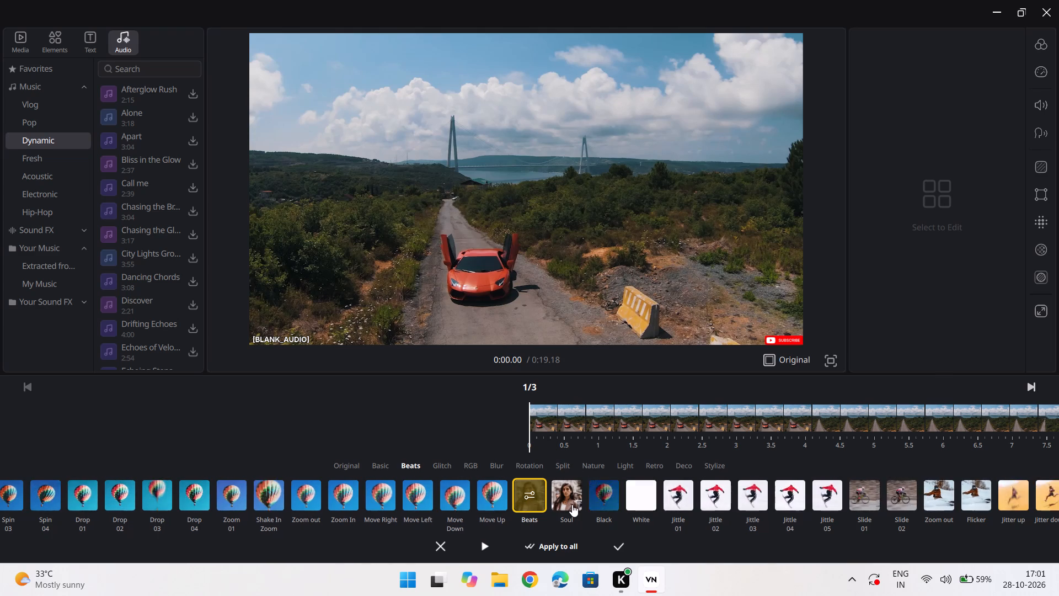
Move the 0.50 s Soul effect earlier in the first clip, starting at about 2.2 s, and preview it.
drag(513, 422, 347, 436)
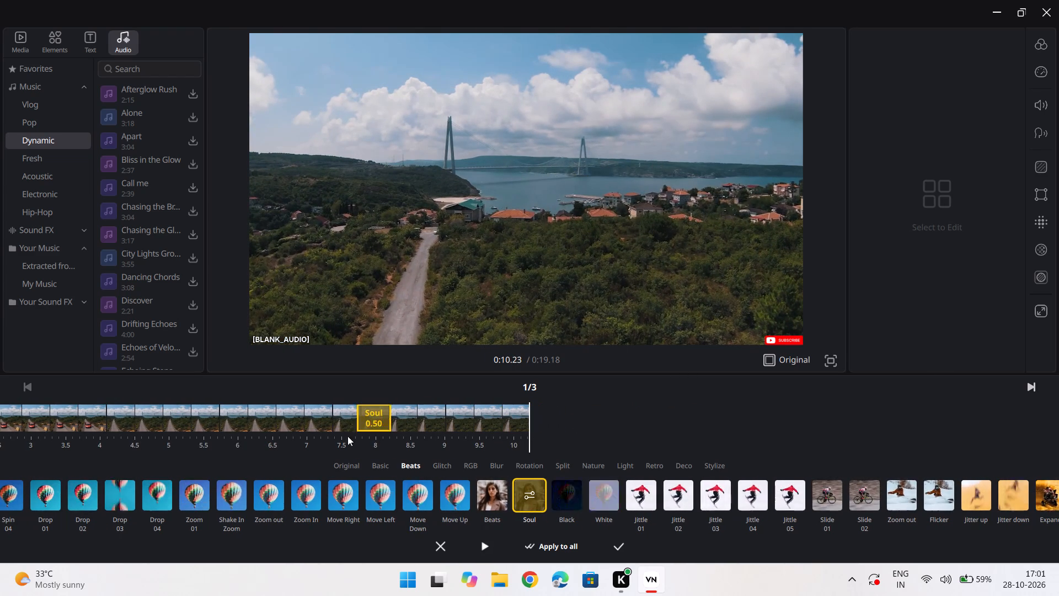
drag(347, 436, 0, 453)
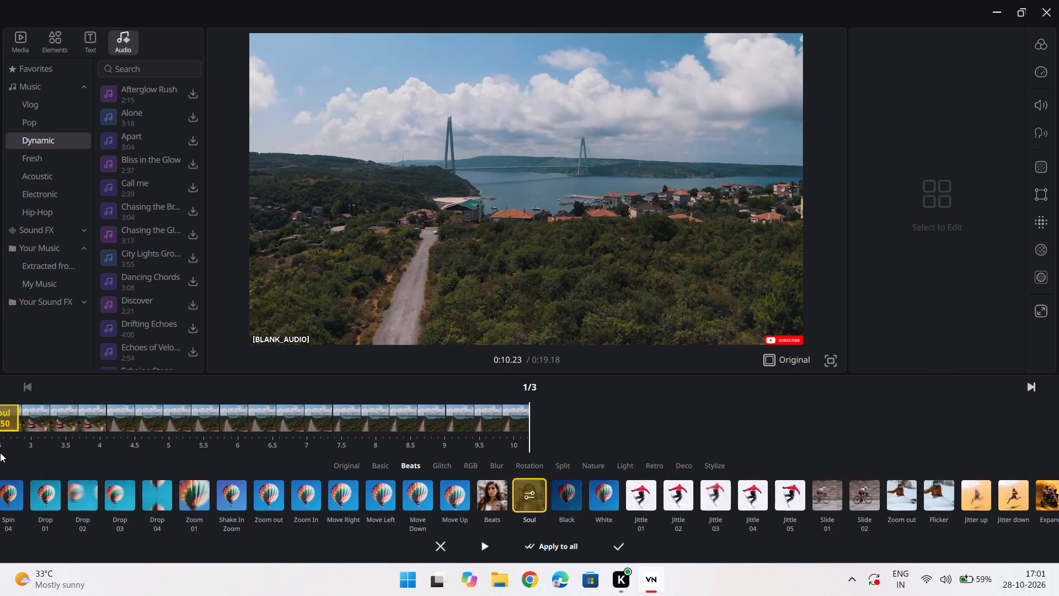
drag(0, 453, 0, 454)
scroll(233, 408, right, 18)
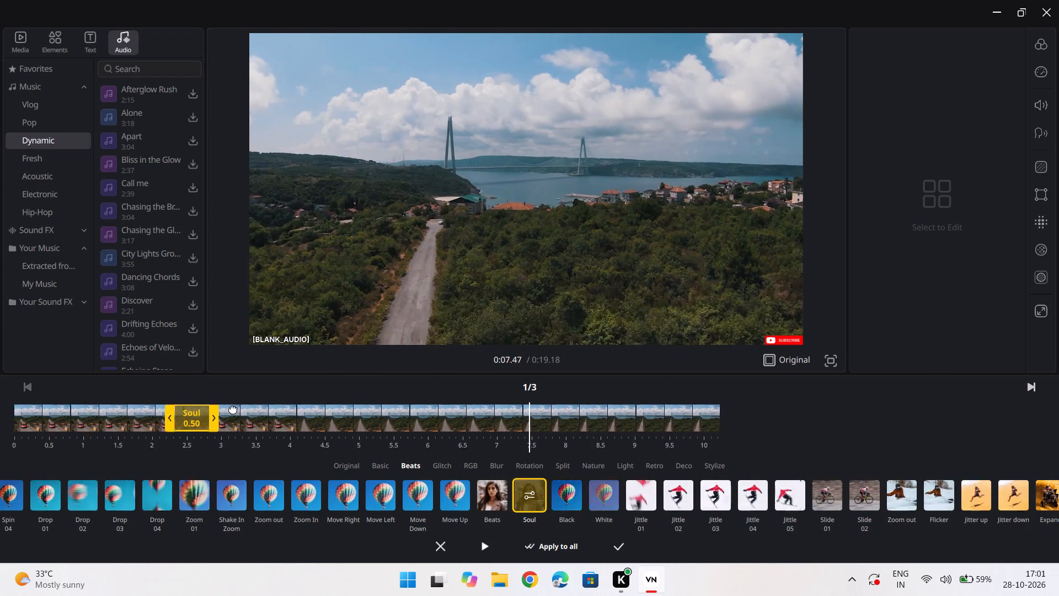
scroll(233, 408, right, 16)
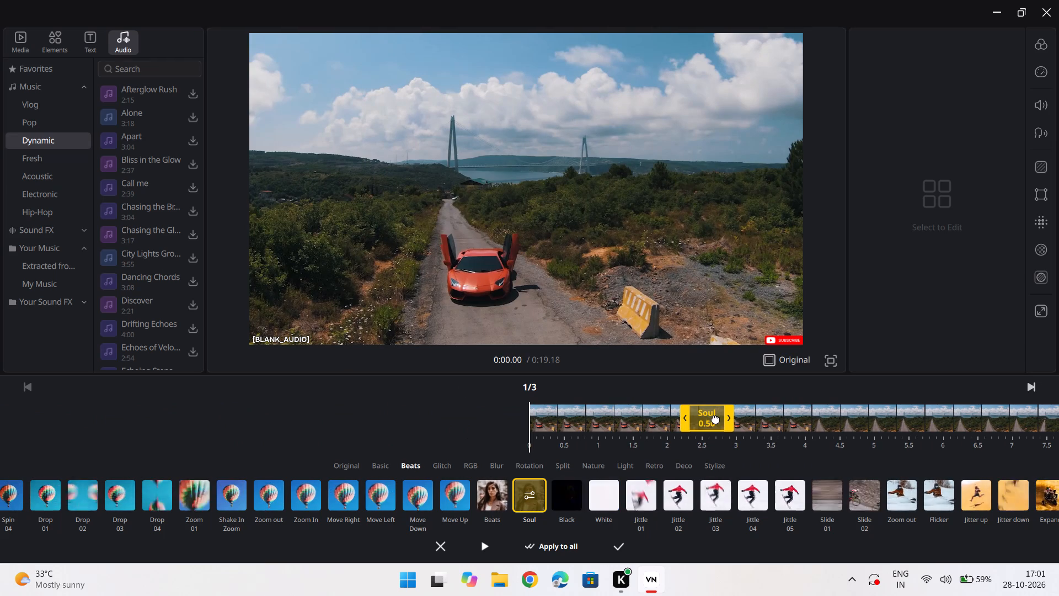
drag(707, 416, 557, 444)
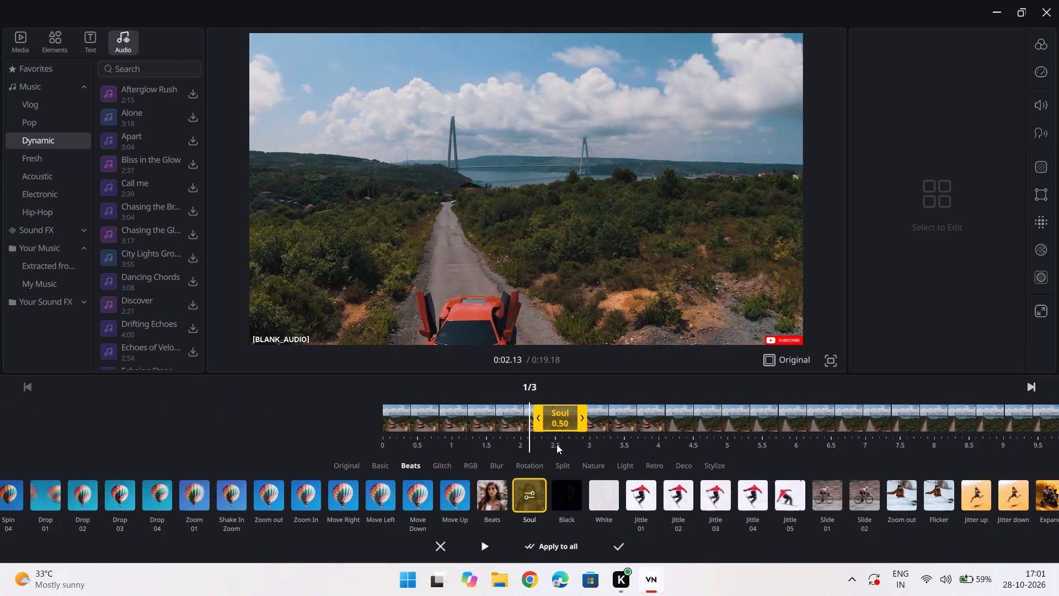
drag(557, 444, 559, 445)
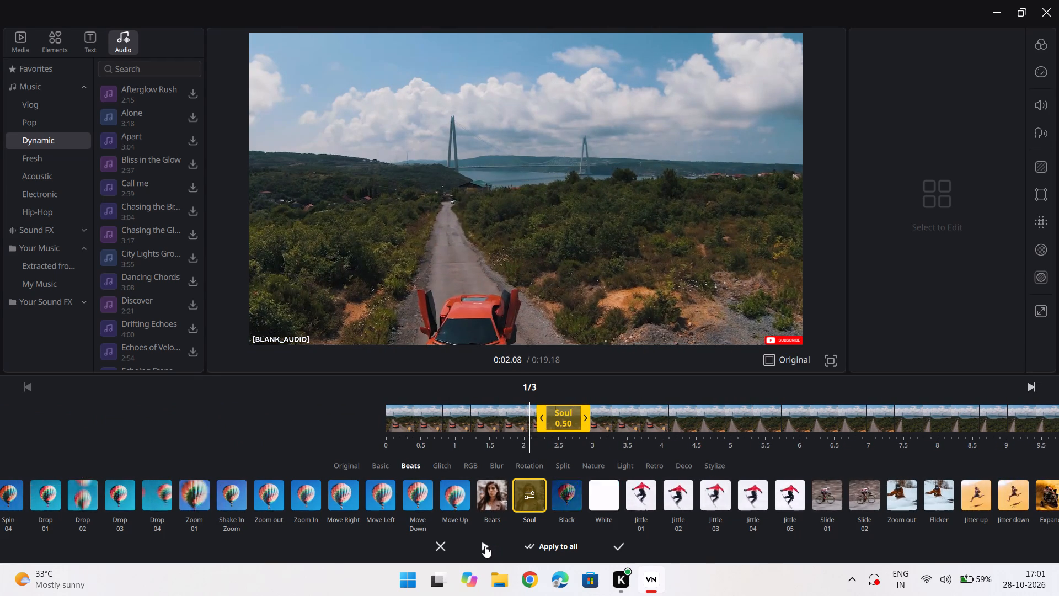
click(485, 546)
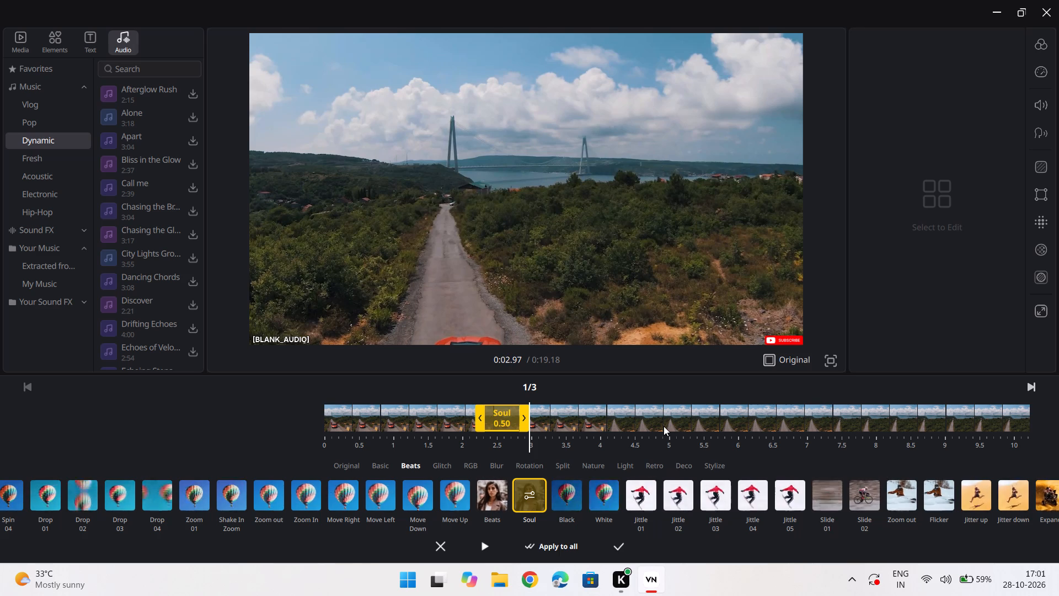
Replace the Soul effect on the first clip with the White effect and preview it from the clip's start.
click(607, 499)
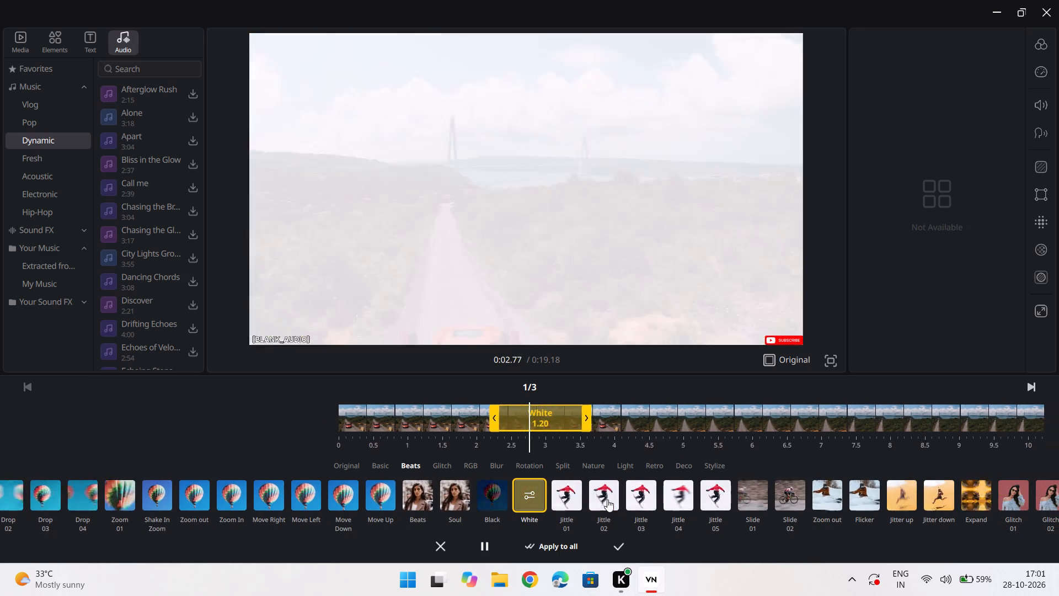
scroll(490, 501, left, 1)
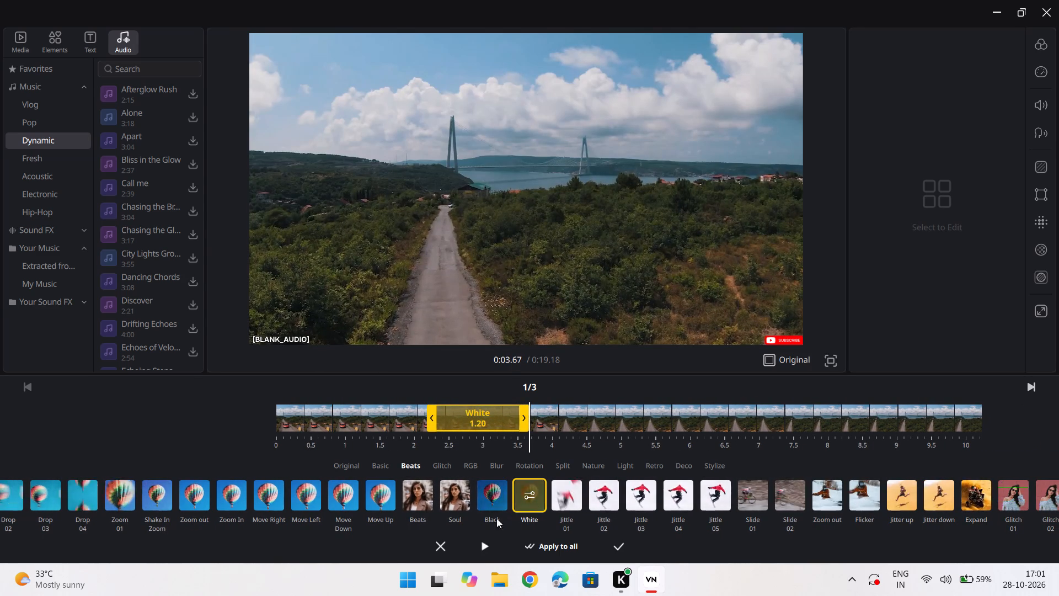
scroll(496, 518, left, 1)
scroll(407, 429, right, 6)
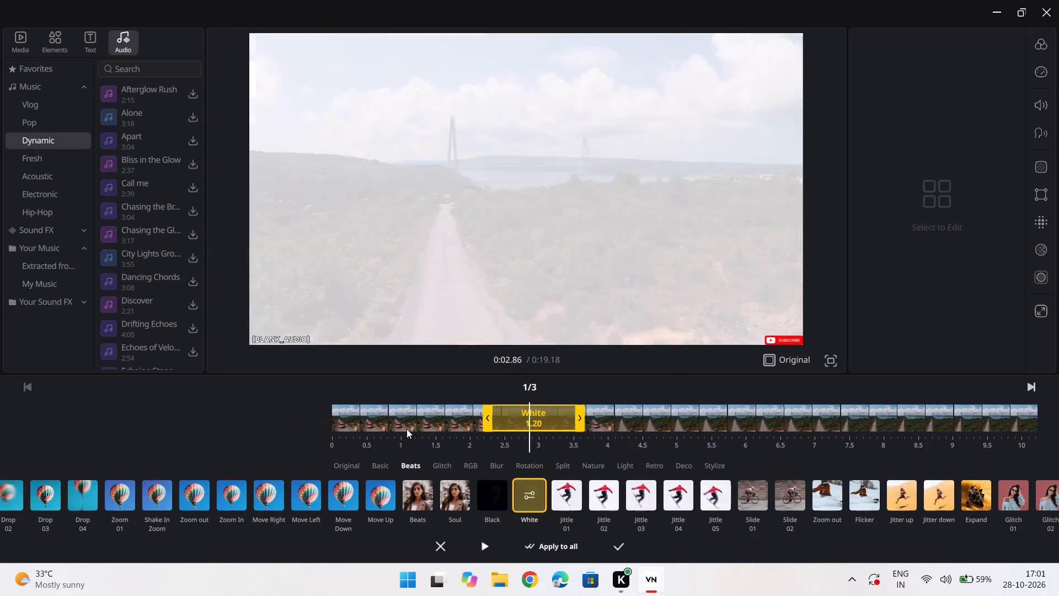
scroll(407, 429, right, 8)
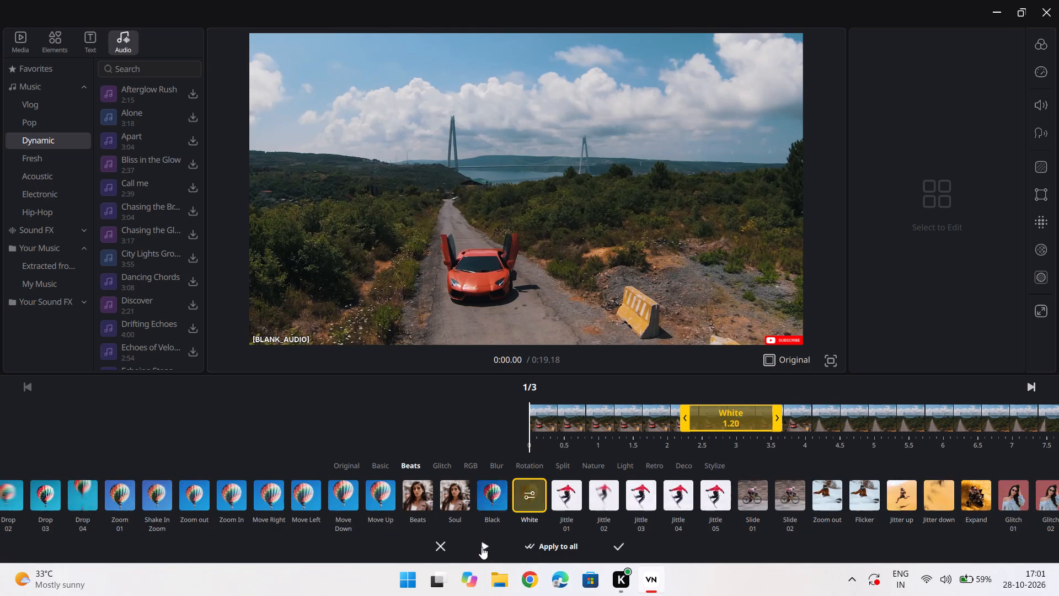
click(482, 546)
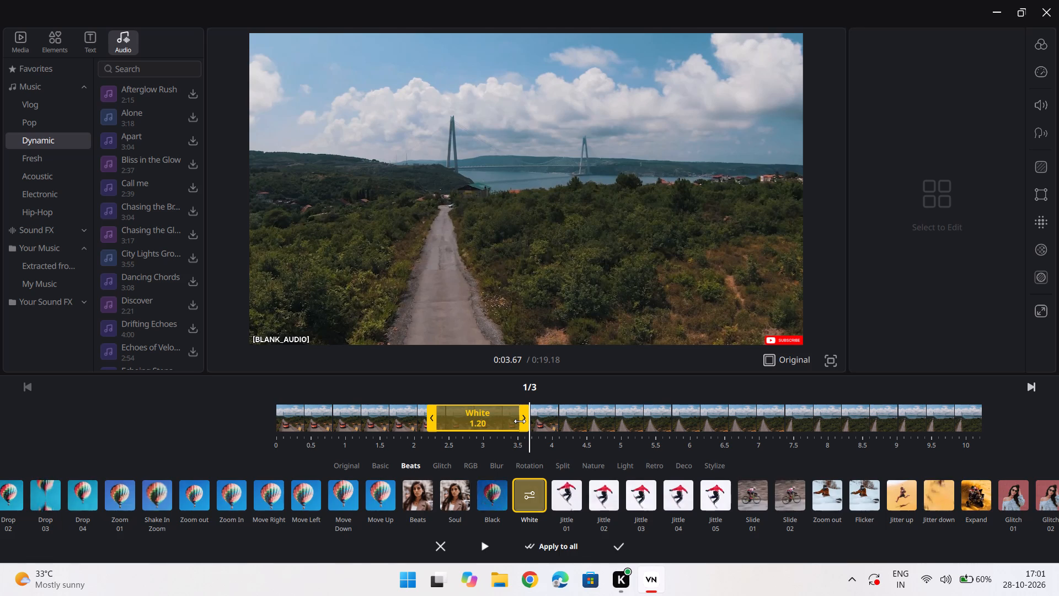
Shorten the White effect to 0.50 s, preview it, and apply it to the first clip.
drag(520, 421, 471, 423)
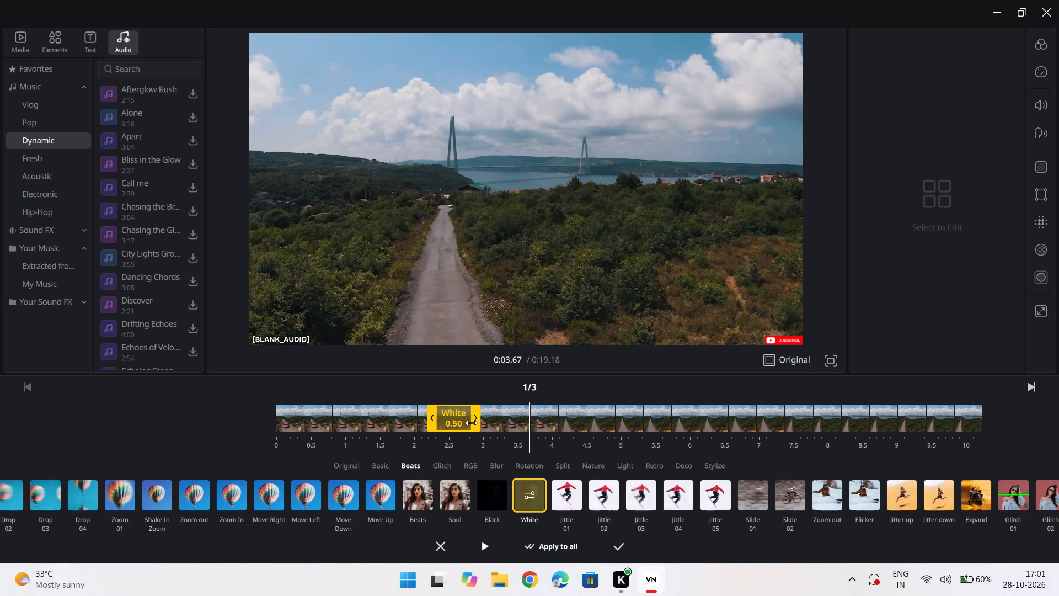
scroll(463, 440, right, 4)
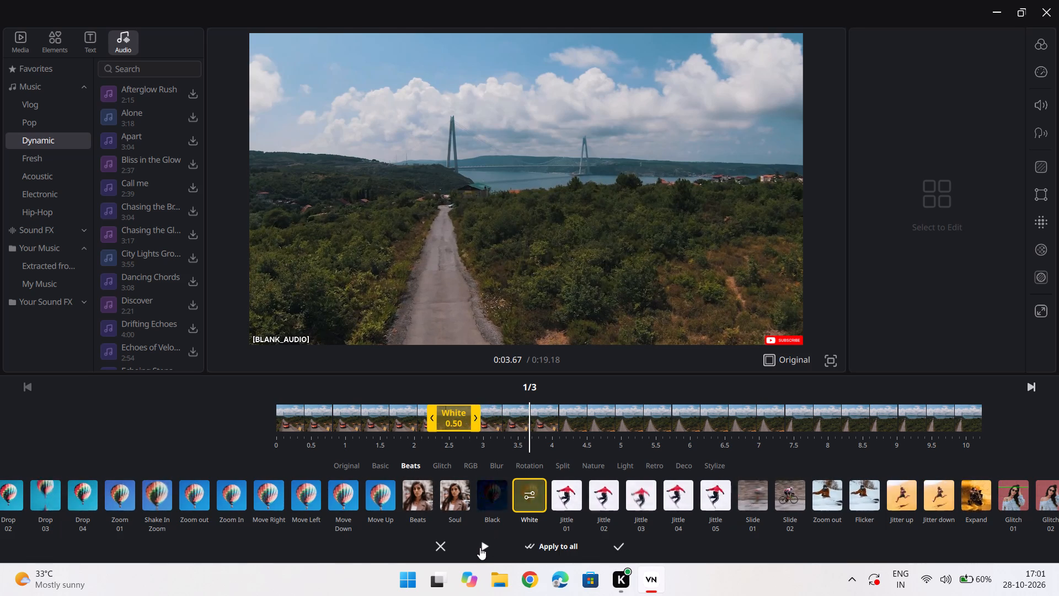
click(486, 545)
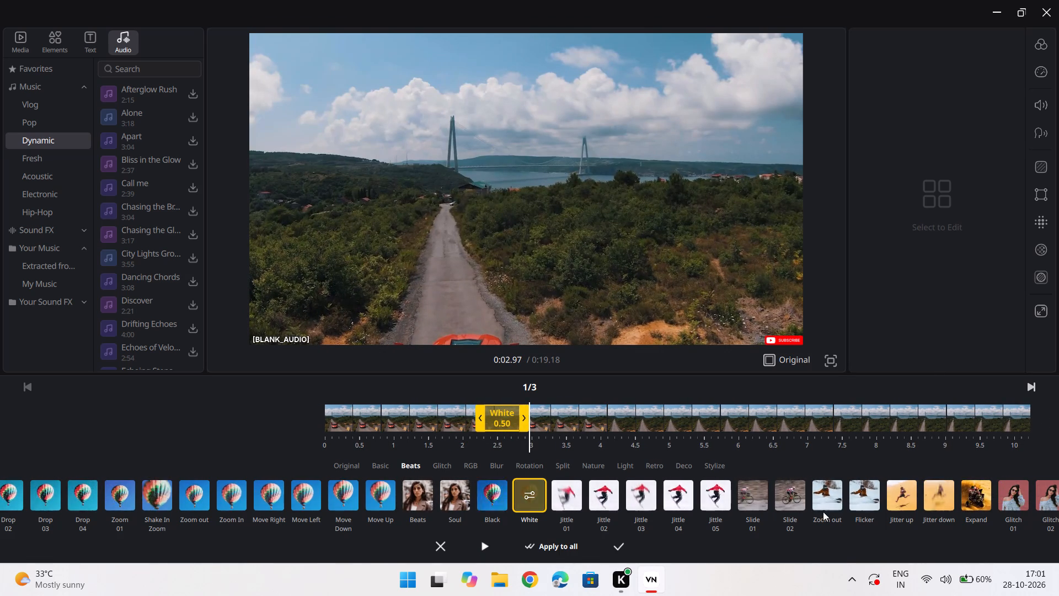
scroll(838, 487, left, 6)
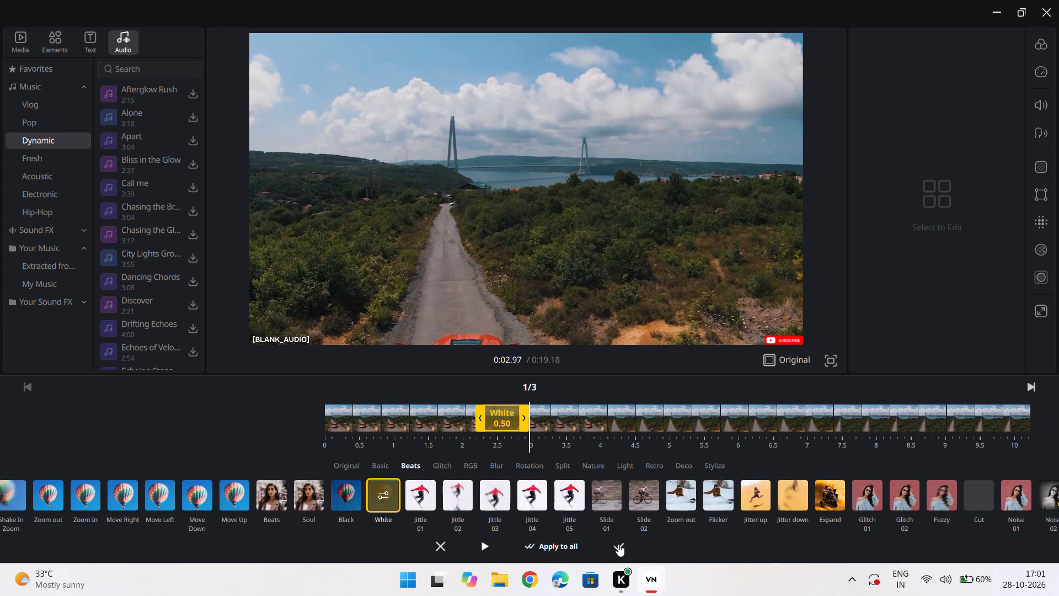
click(616, 545)
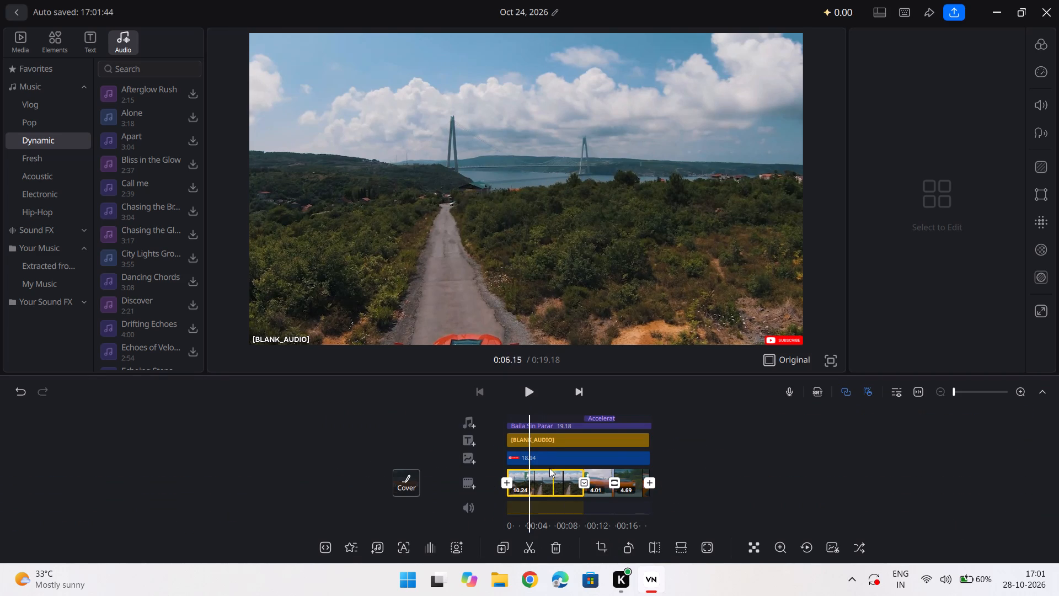
Play the whole sequence from the beginning to review the extended caption and the White effect.
scroll(549, 461, right, 18)
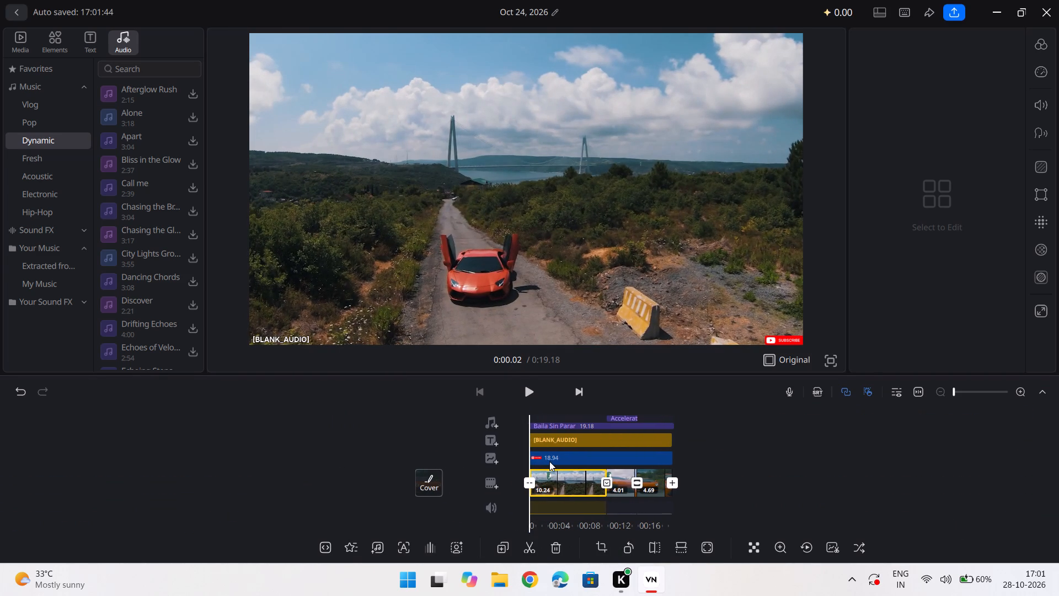
scroll(549, 461, right, 3)
click(536, 392)
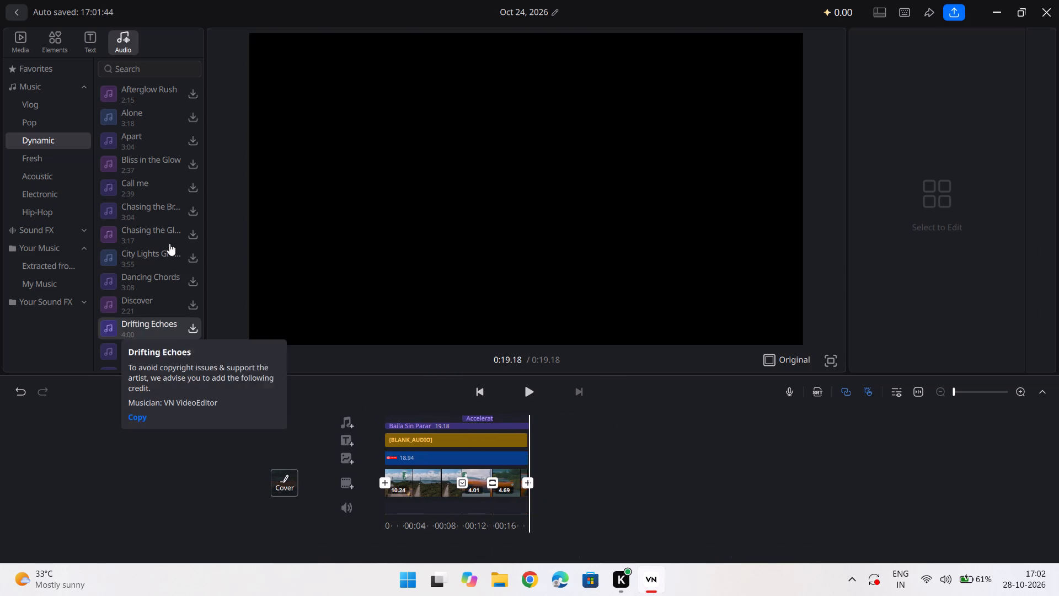
Browse the music and sound effect categories and audition the Acceleration and Airplane Flyby vehicle sounds.
click(108, 143)
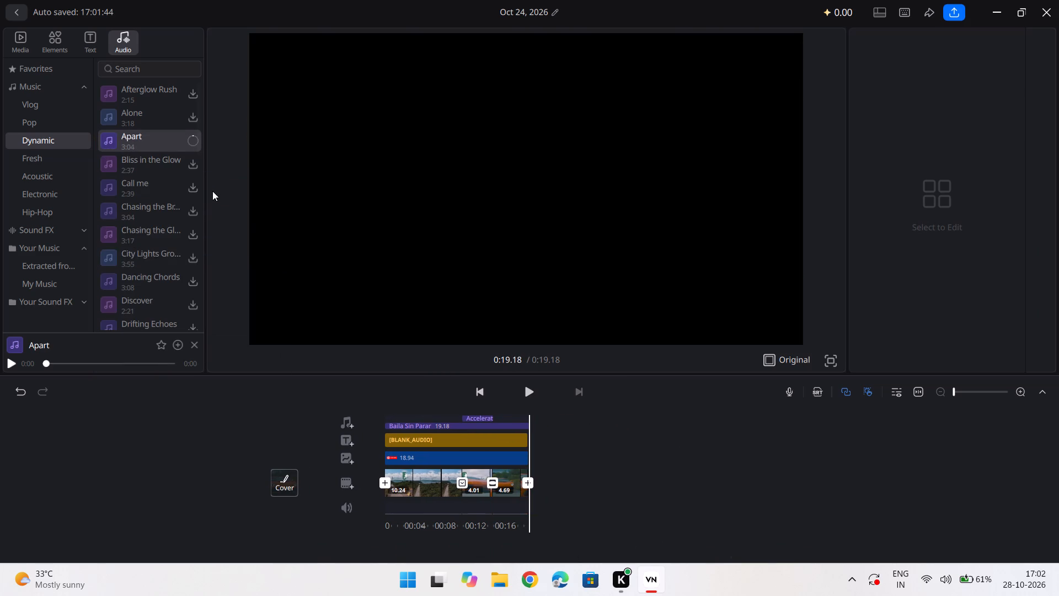
scroll(162, 232, down, 3)
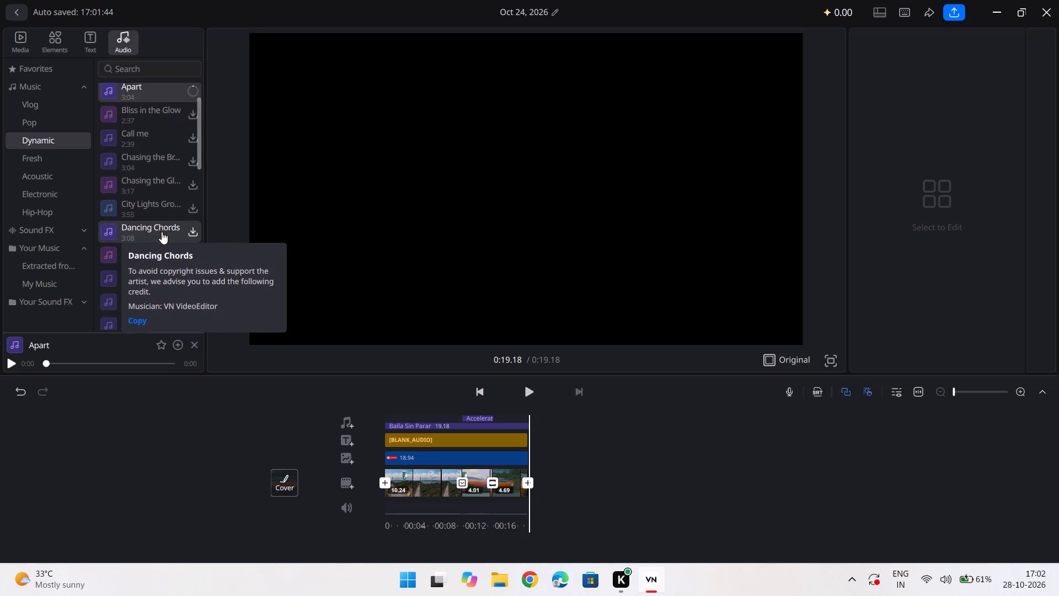
scroll(162, 232, up, 1)
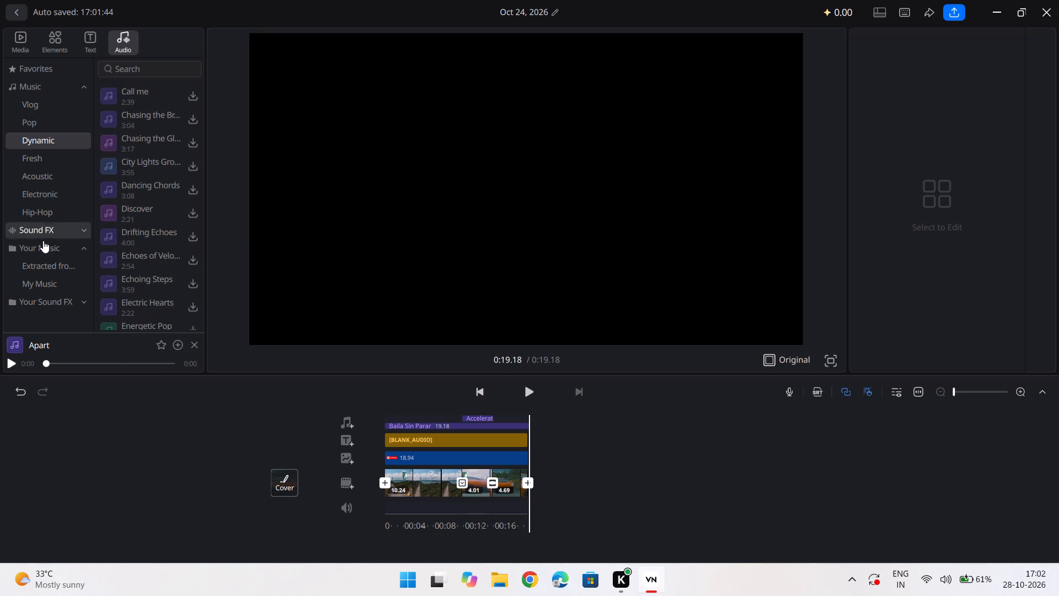
scroll(36, 141, down, 2)
click(37, 214)
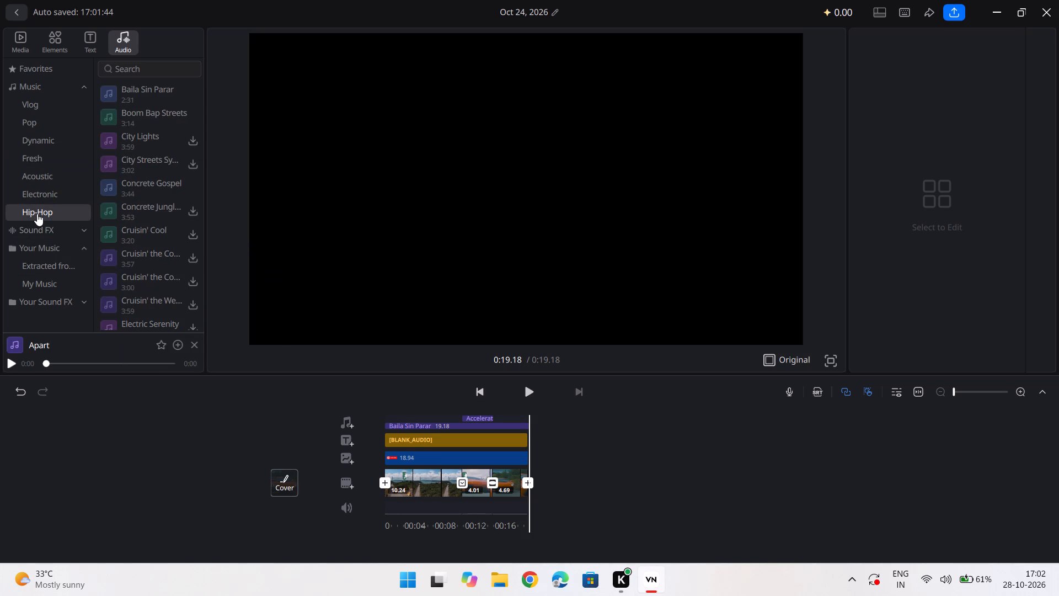
click(45, 243)
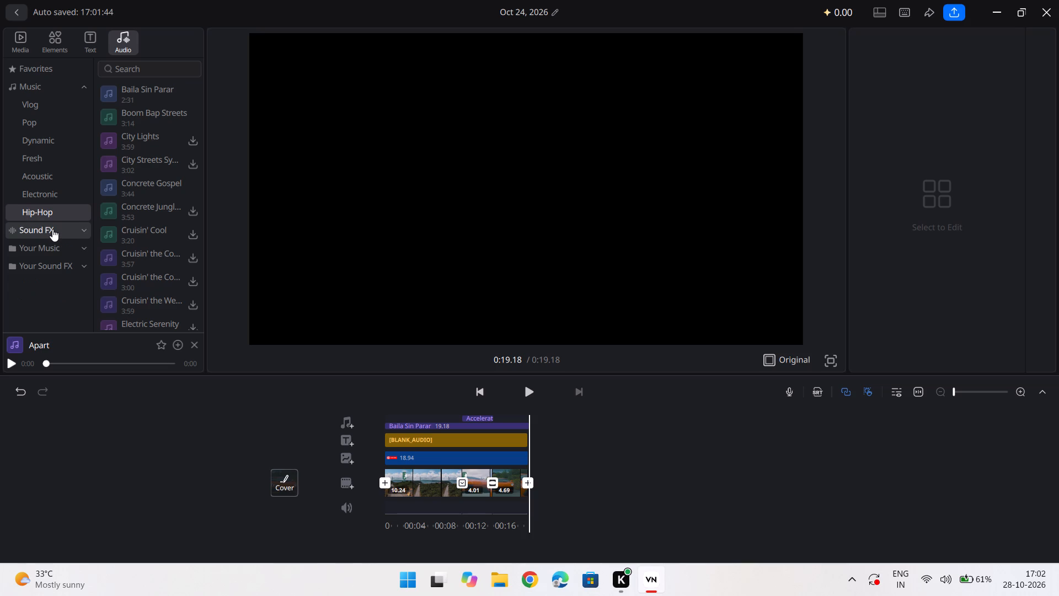
click(52, 229)
scroll(52, 254, down, 3)
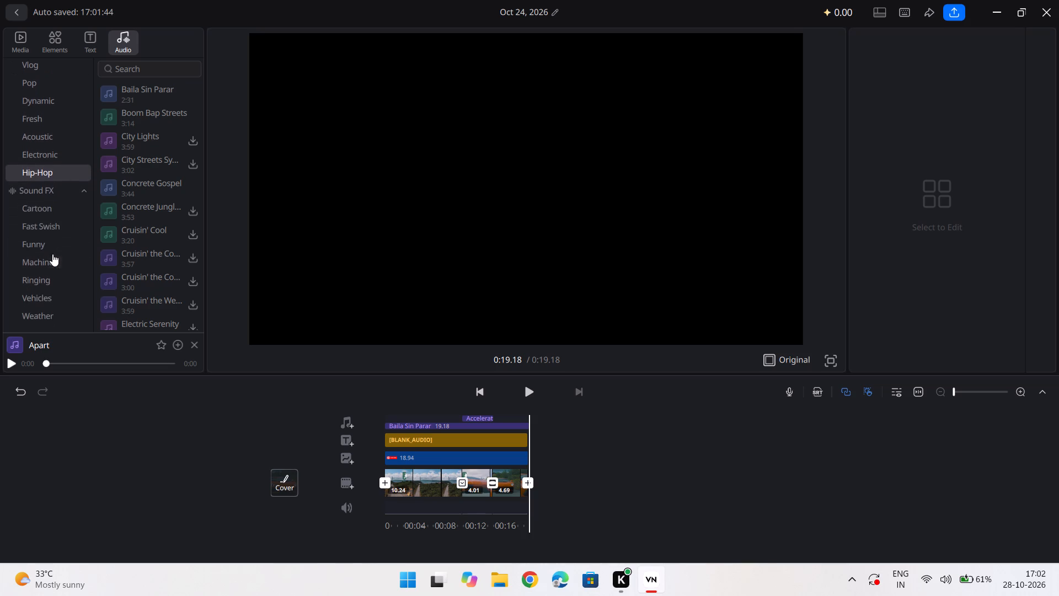
scroll(52, 254, down, 3)
scroll(52, 254, up, 1)
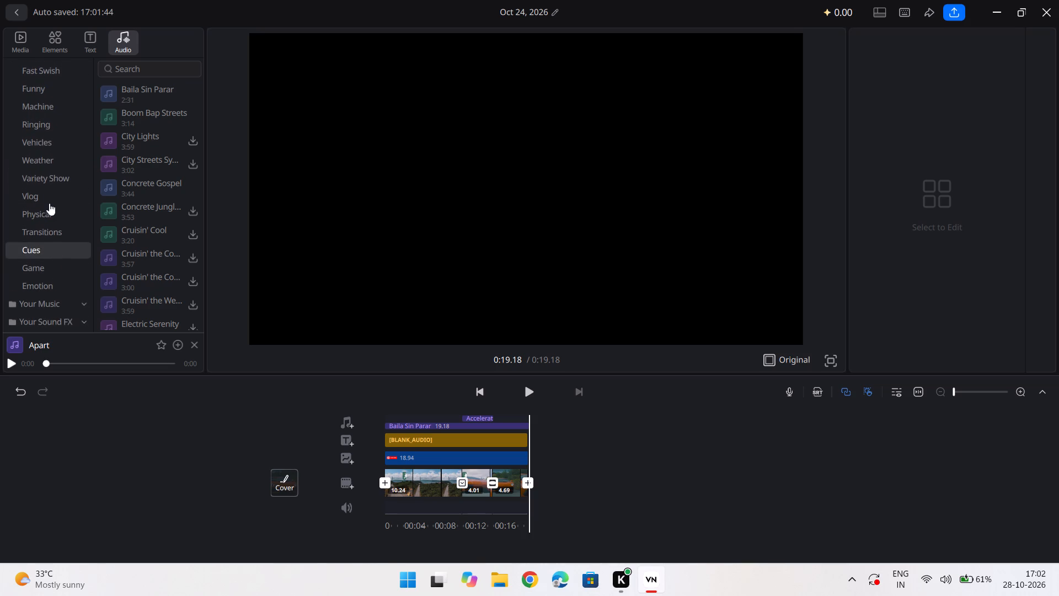
click(47, 146)
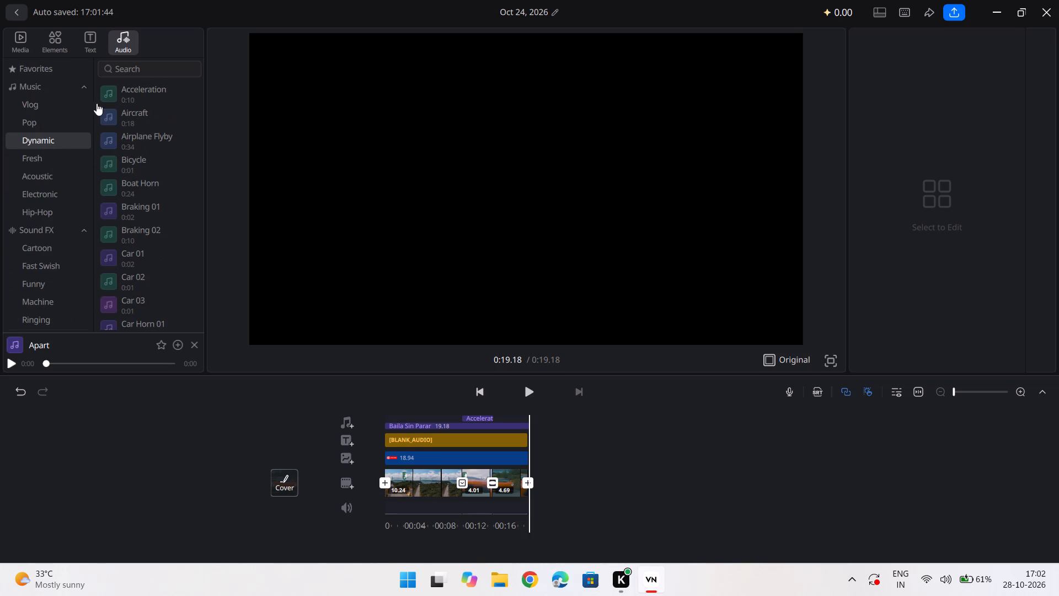
click(110, 98)
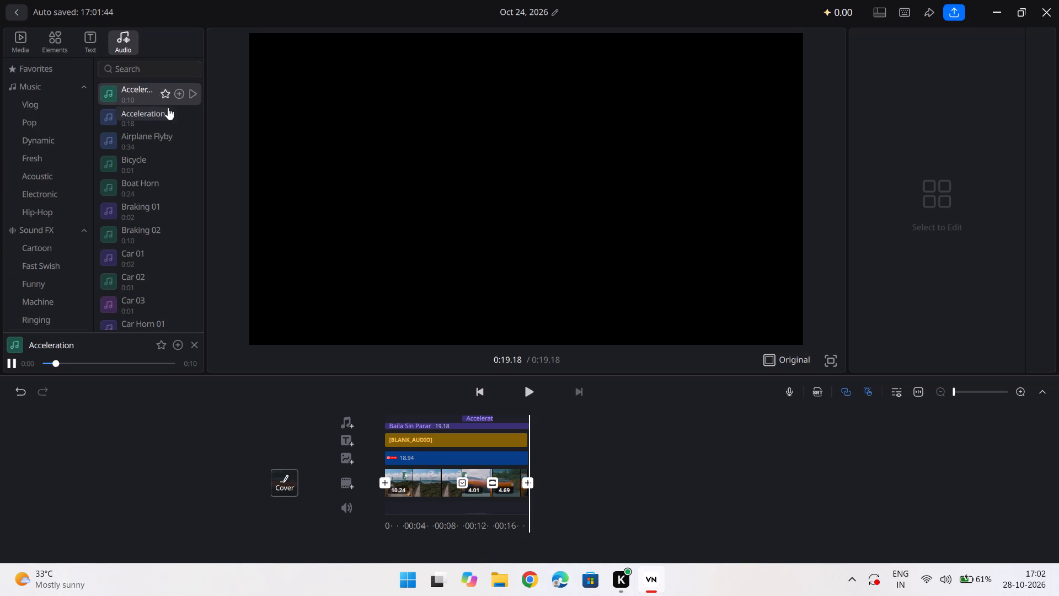
click(108, 140)
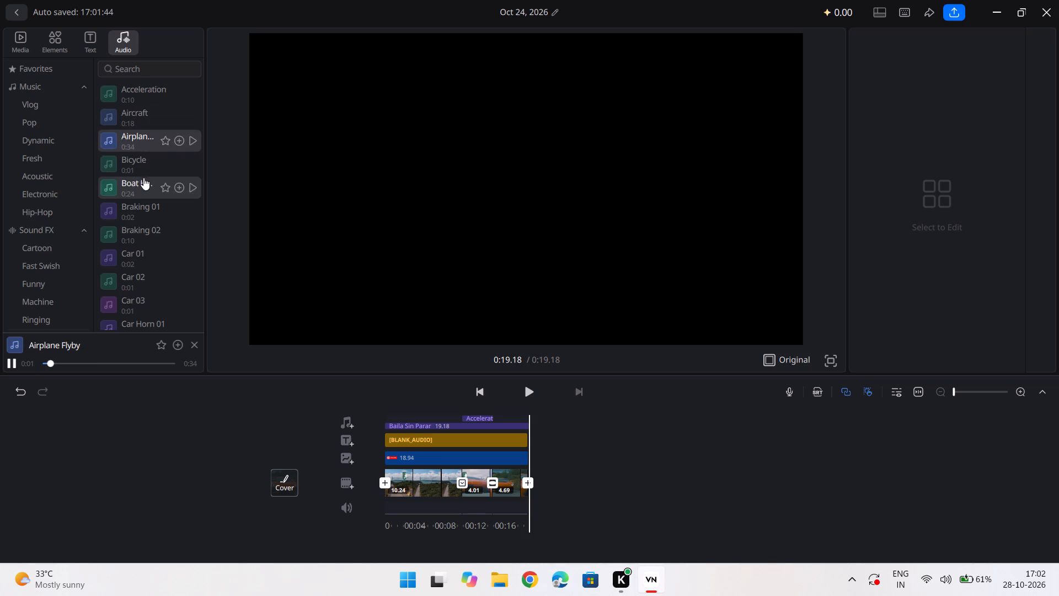
click(118, 90)
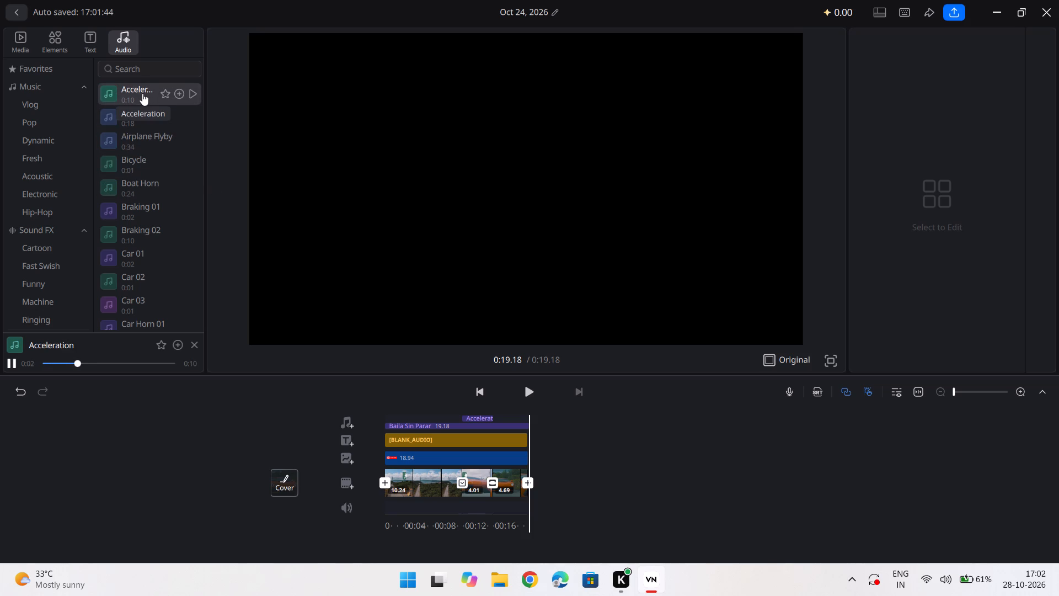
Add a second Acceleration sound effect above the music, starting at about 15.2 s over the third clip.
drag(142, 93, 422, 349)
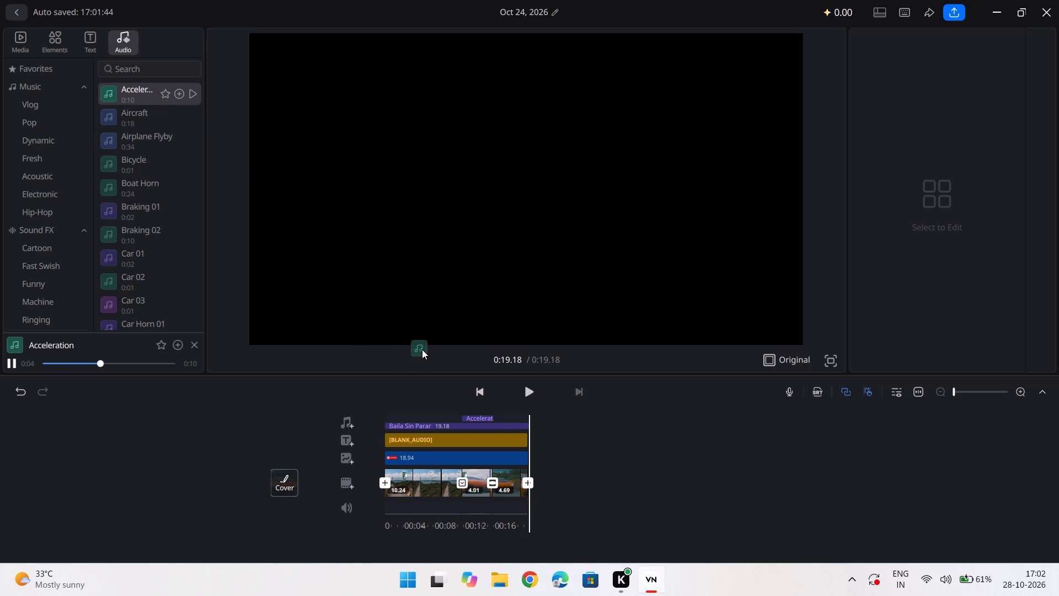
drag(422, 349, 516, 424)
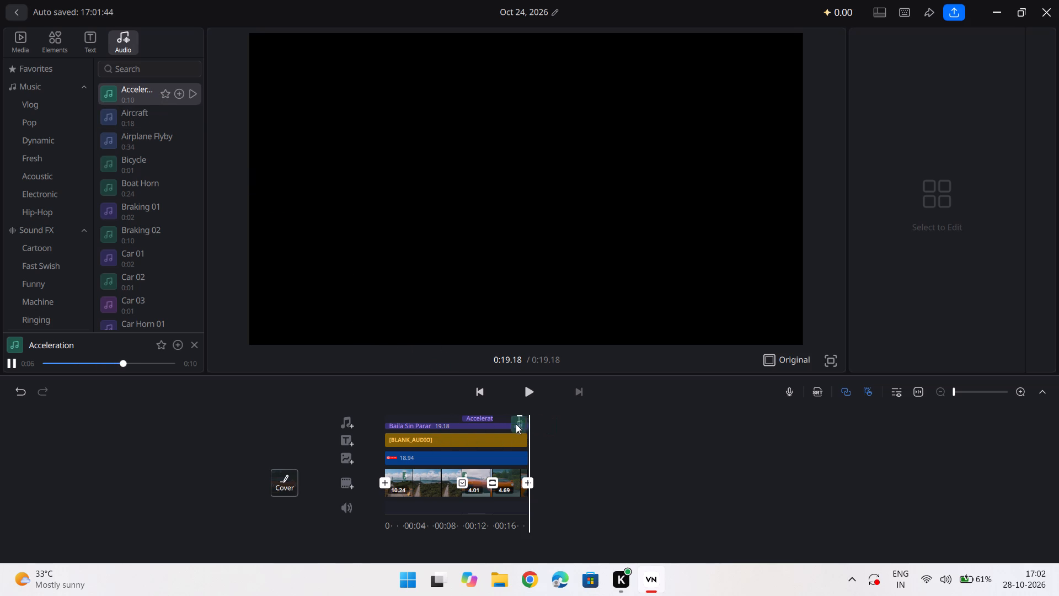
drag(516, 424, 518, 416)
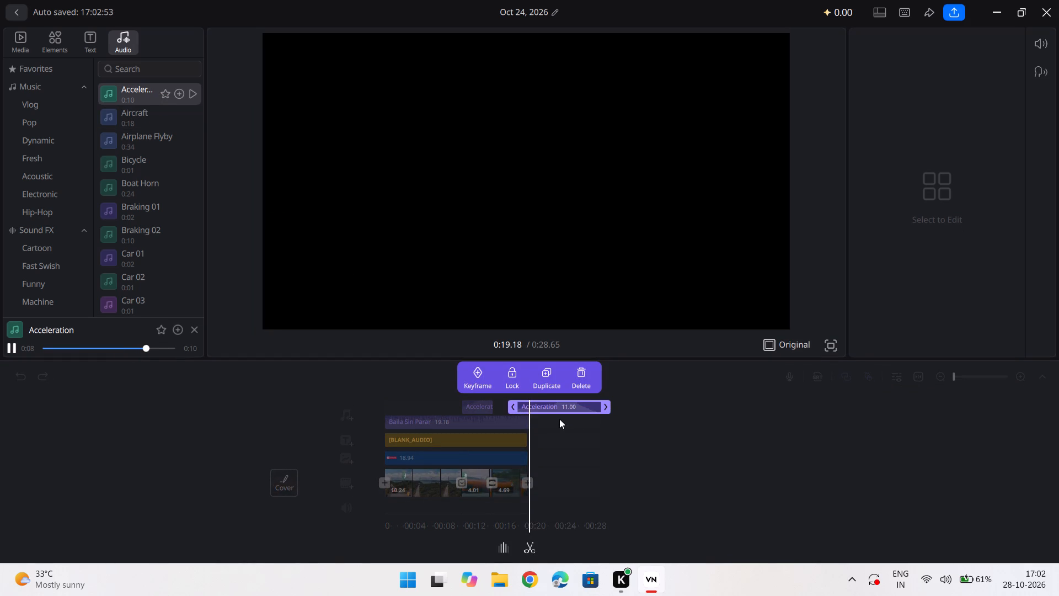
drag(555, 405, 548, 407)
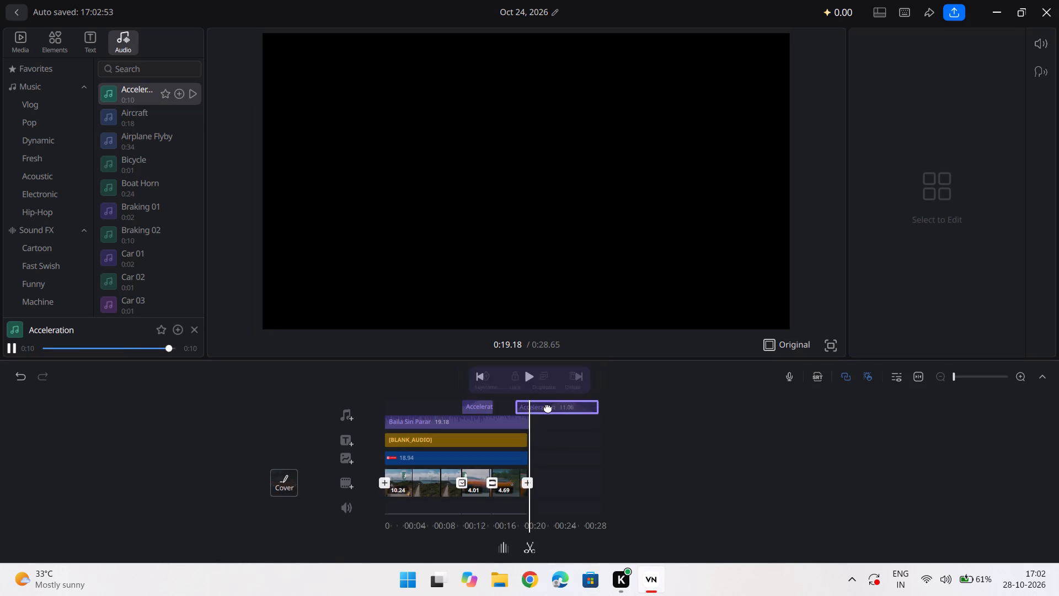
drag(548, 407, 535, 408)
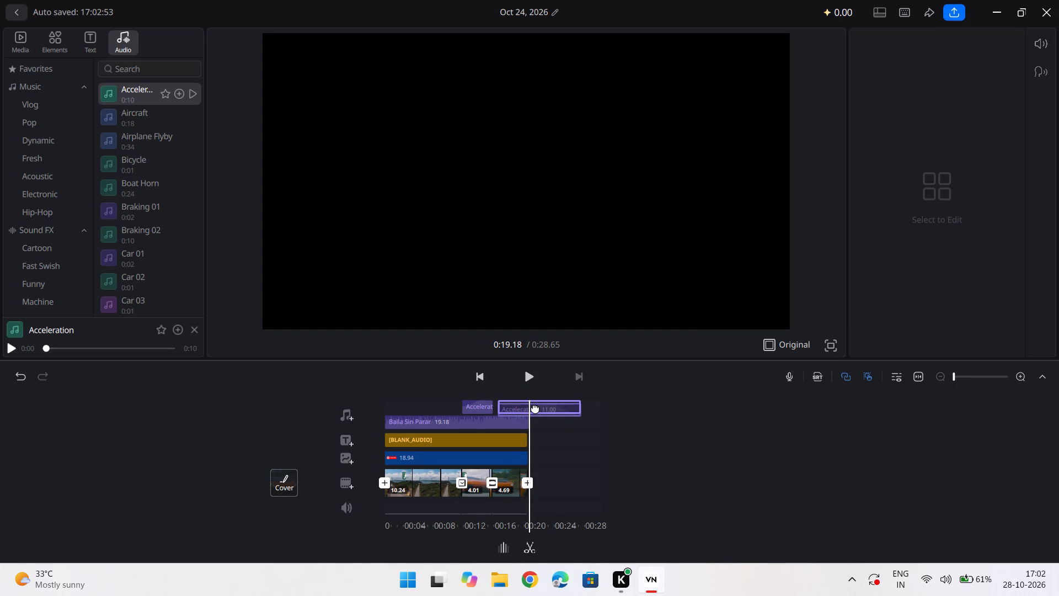
drag(535, 408, 536, 408)
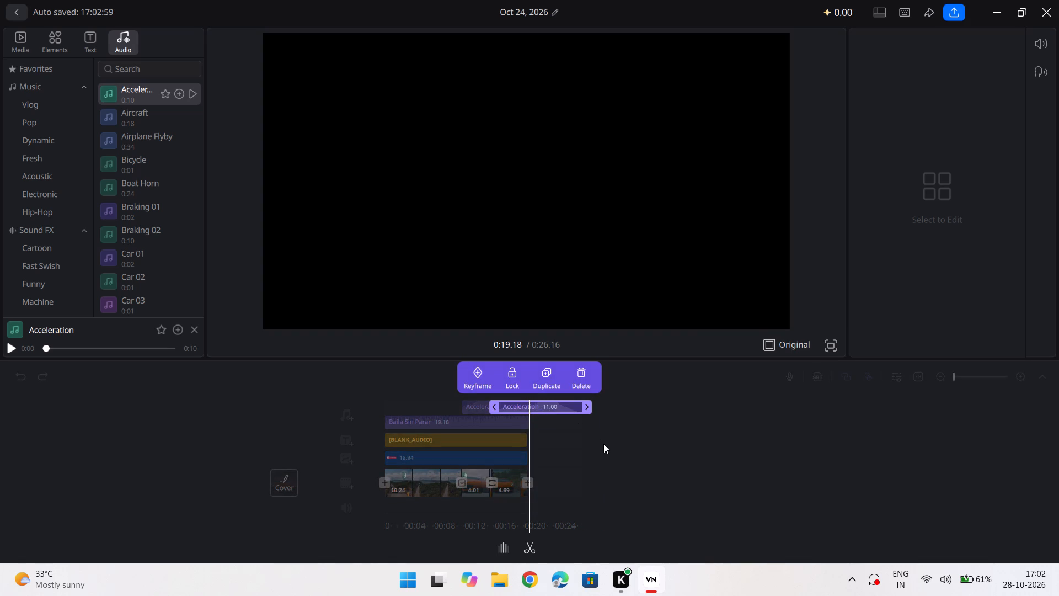
Play the sequence from near the second clip to check the newly added Acceleration sound.
click(603, 444)
scroll(505, 433, right, 2)
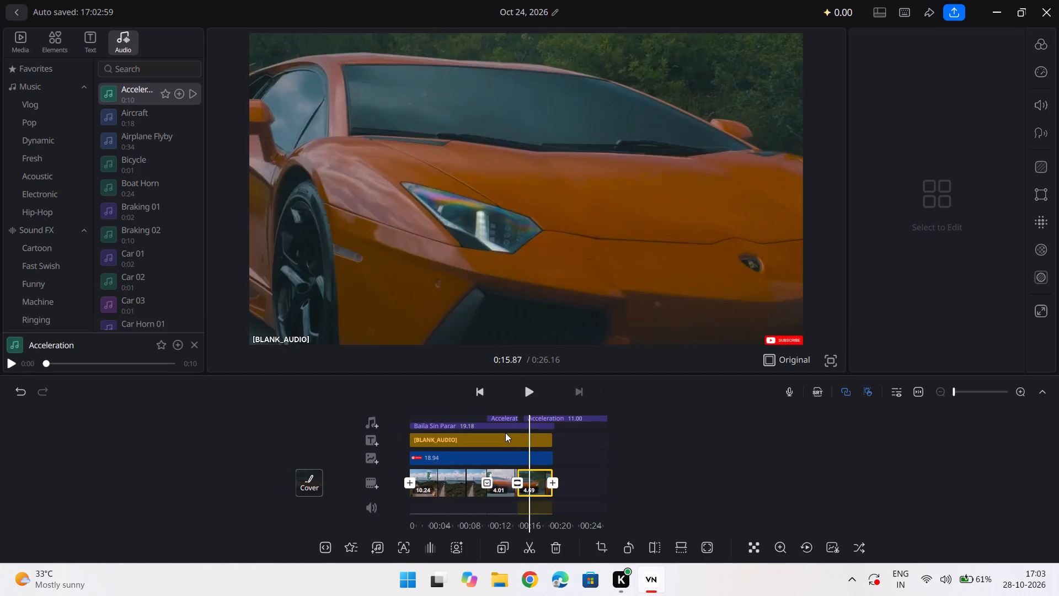
scroll(505, 433, right, 2)
scroll(505, 433, up, 1)
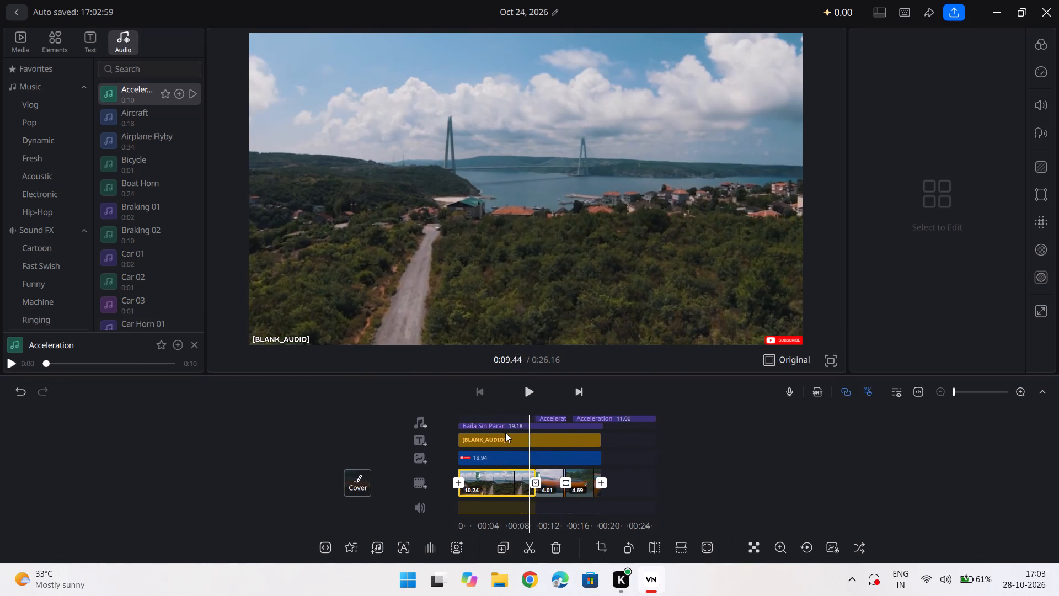
scroll(505, 433, up, 1)
click(529, 392)
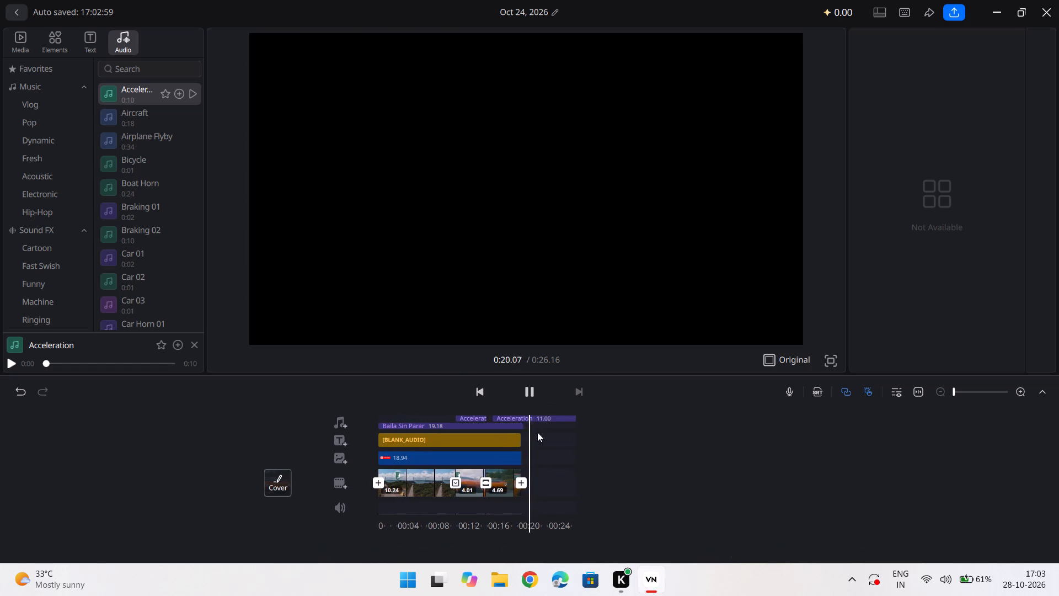
click(542, 451)
Trim the start of the second Acceleration sound to leave 8.07 s and move it to start at about 15.0 s.
click(542, 416)
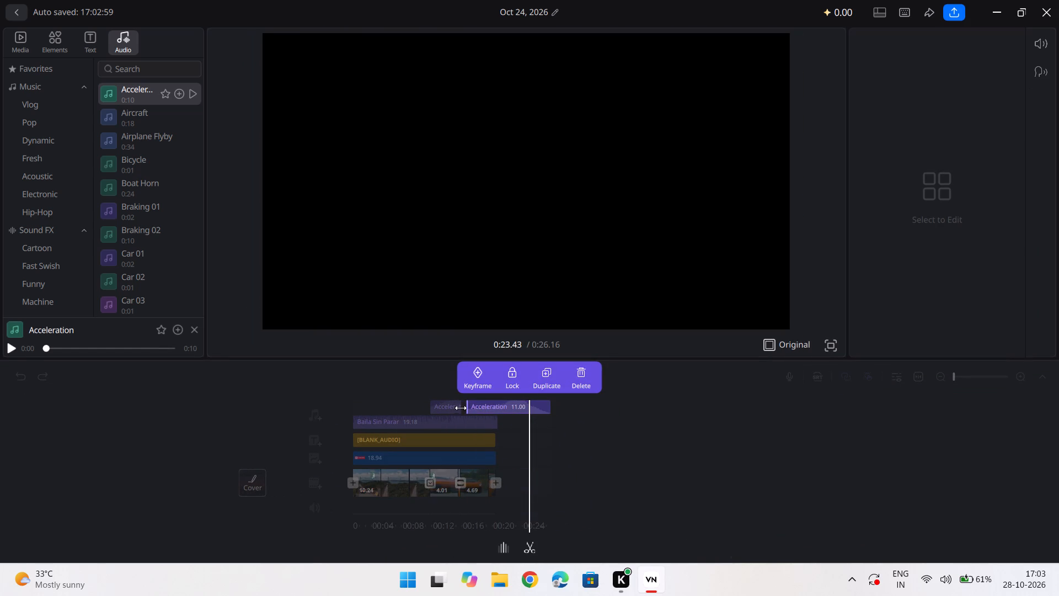
drag(467, 409, 489, 408)
drag(509, 407, 493, 408)
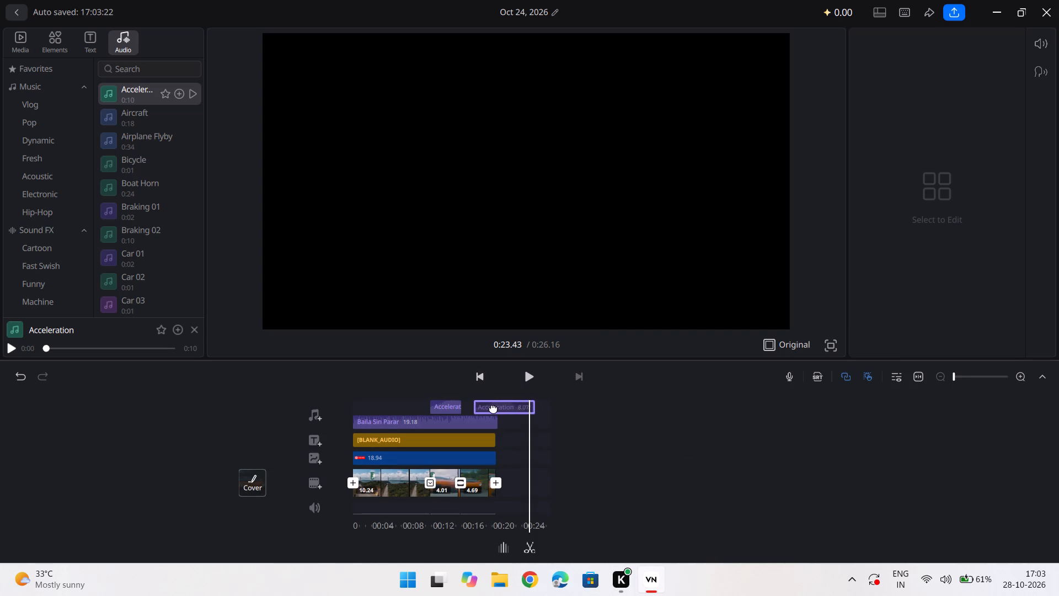
drag(493, 408, 486, 409)
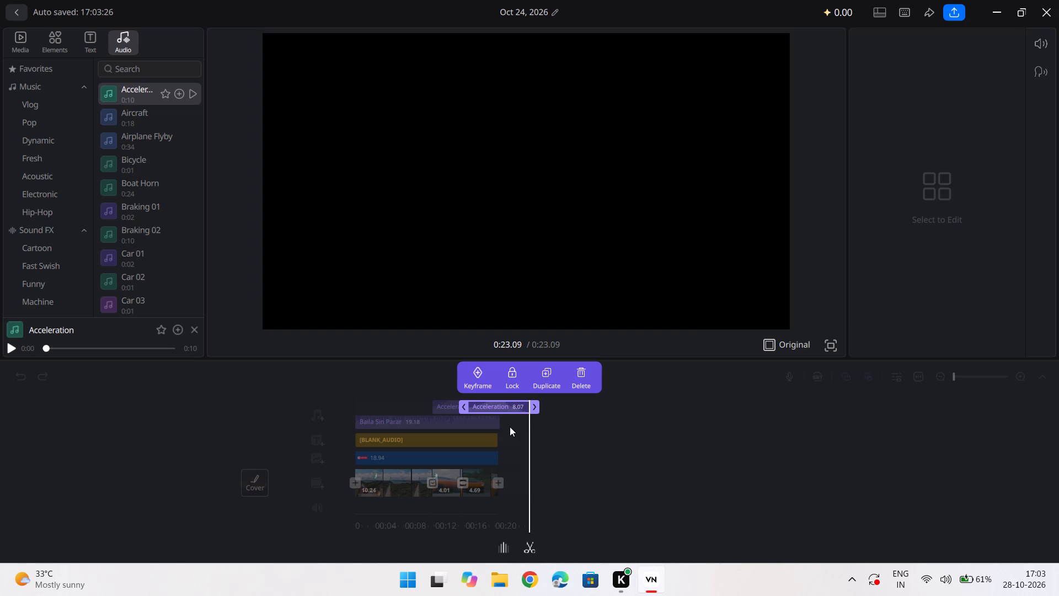
Split the second Acceleration sound at about 18.9 s, near the video's end, and delete the part after the cut.
scroll(505, 429, right, 3)
scroll(505, 429, left, 1)
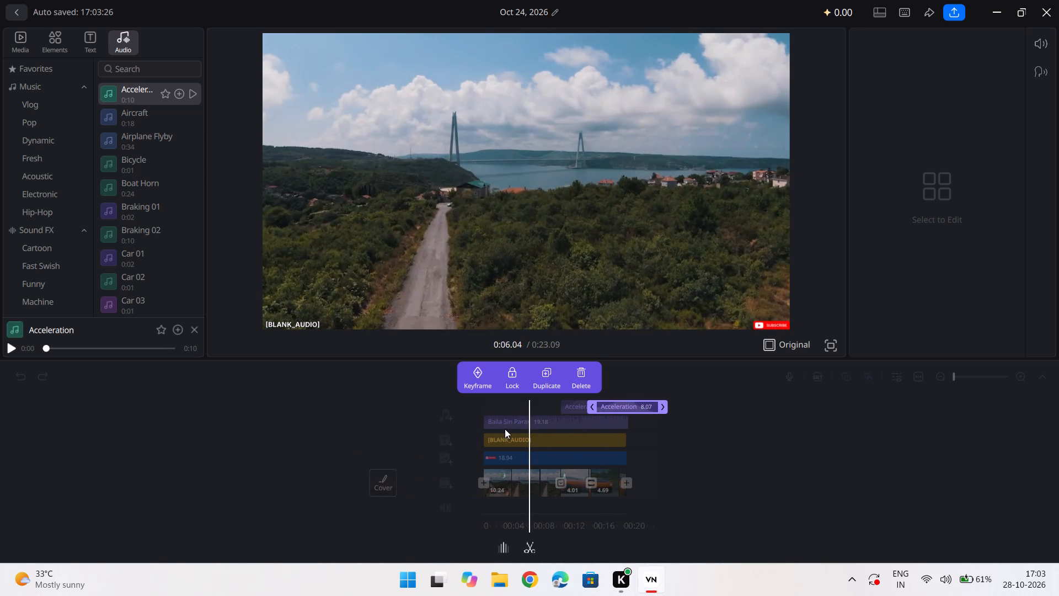
scroll(505, 429, left, 8)
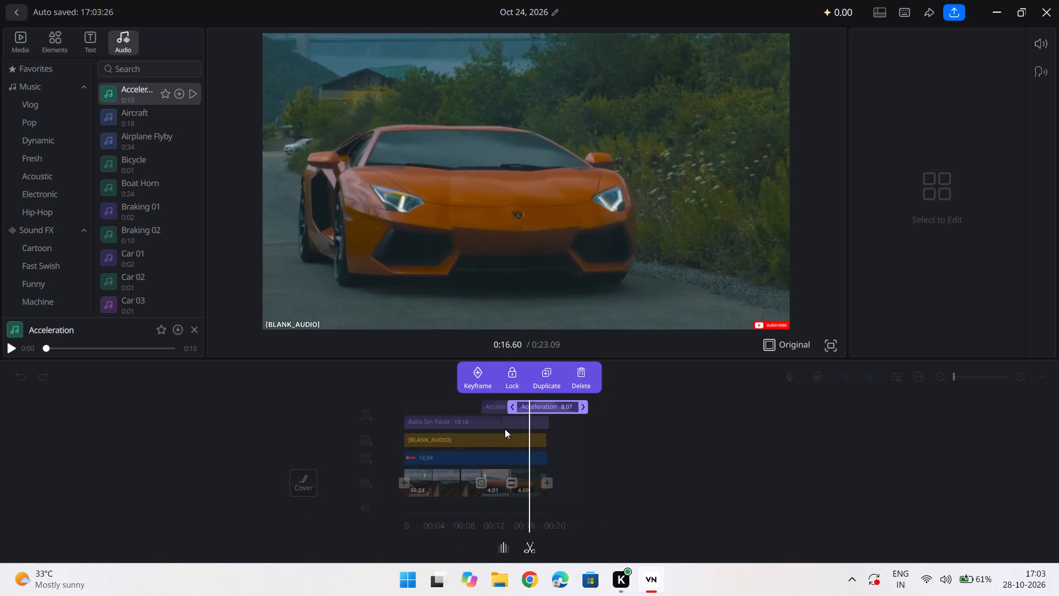
scroll(505, 429, left, 3)
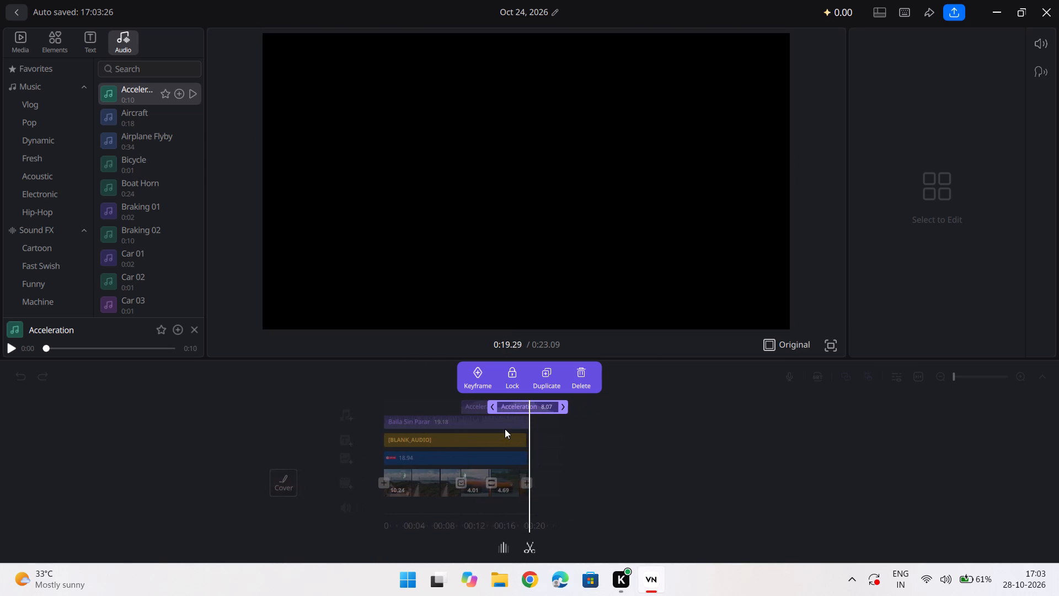
scroll(505, 429, left, 2)
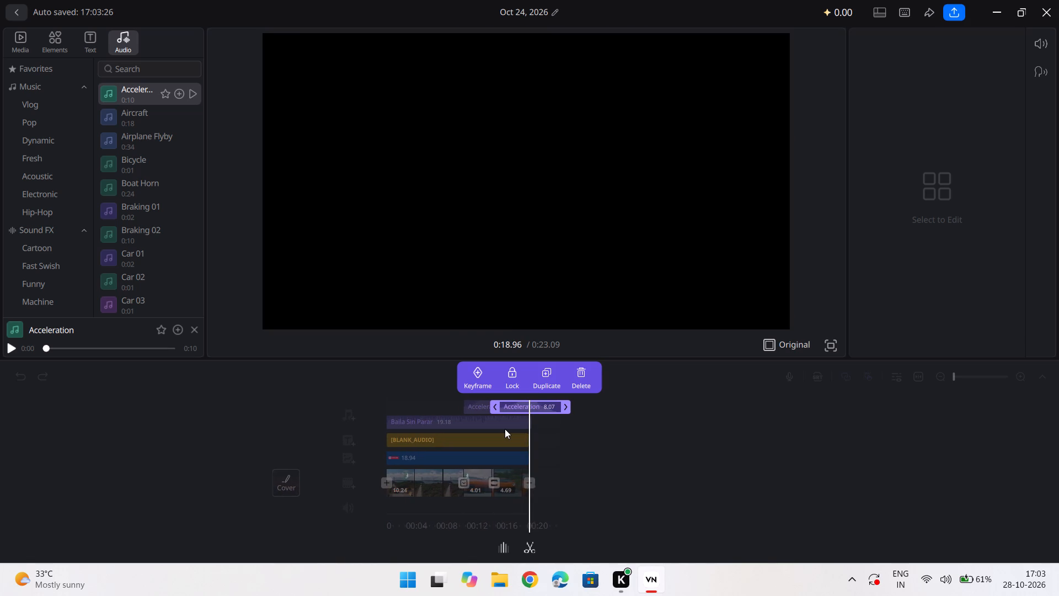
scroll(505, 429, left, 1)
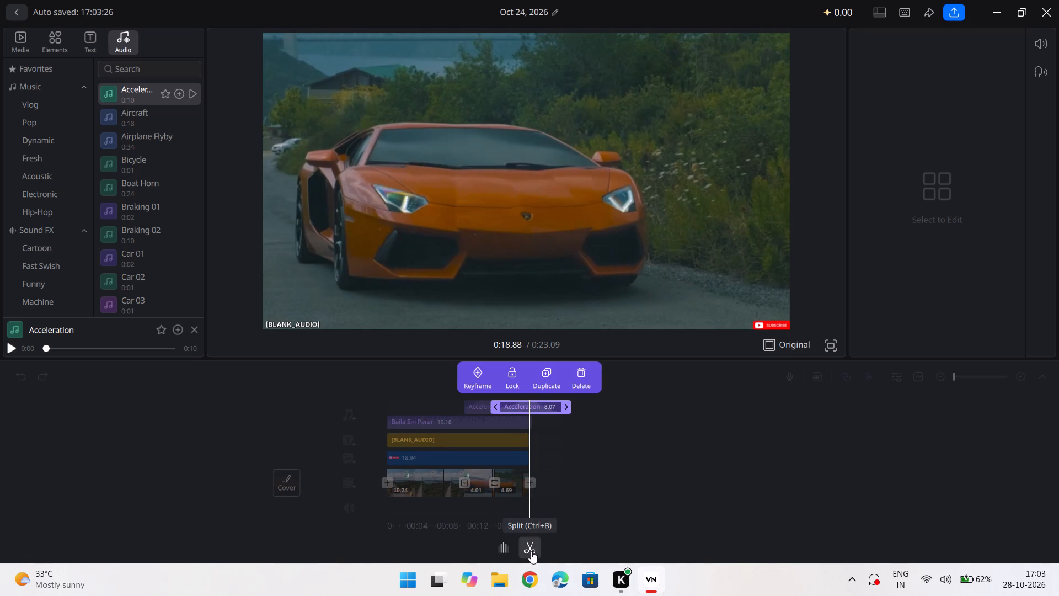
click(531, 551)
click(548, 409)
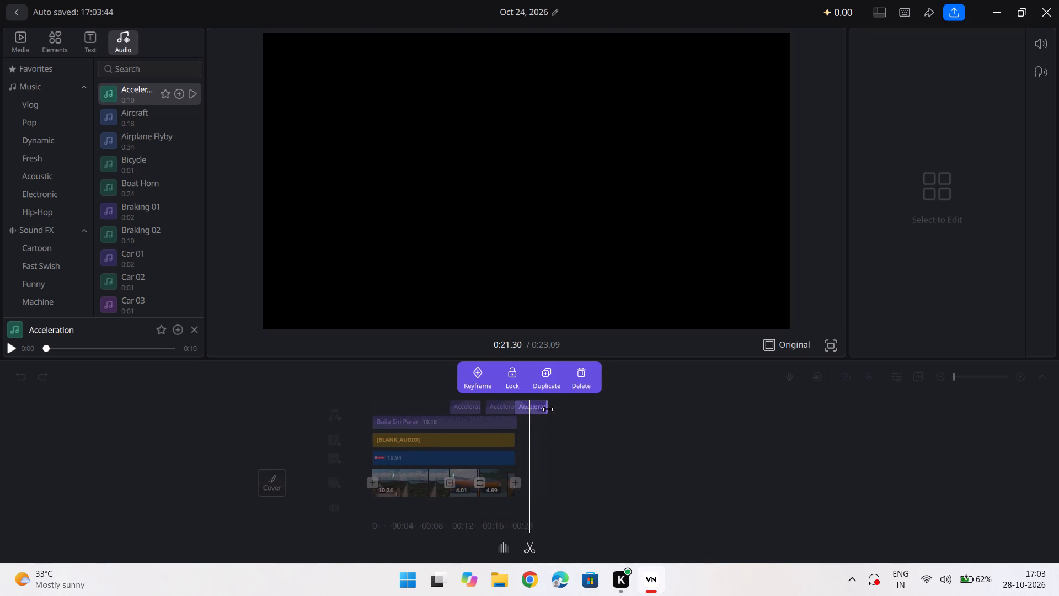
click(580, 370)
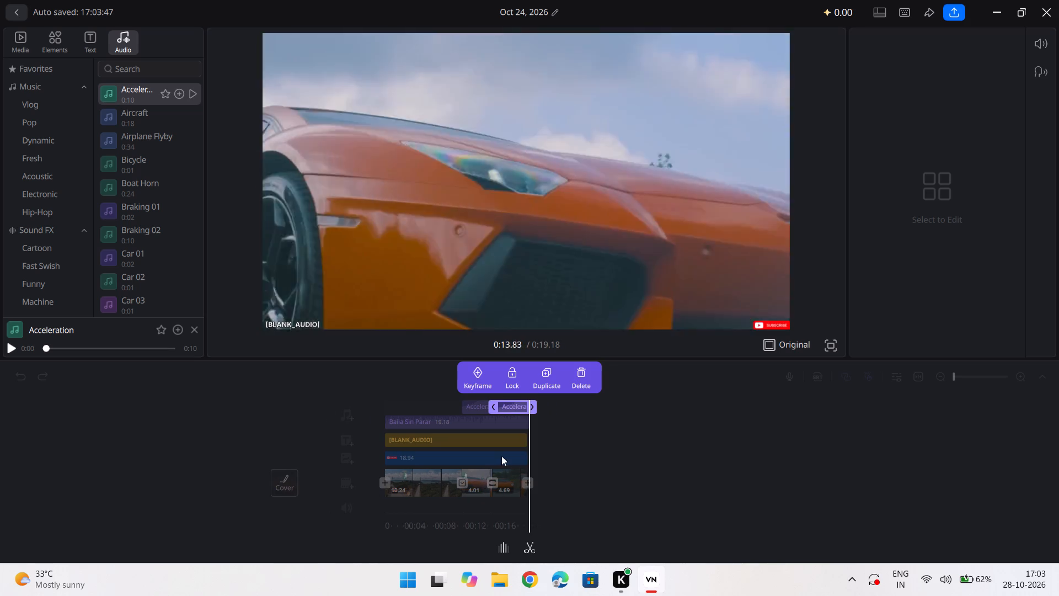
Play the sequence from the second clip to its end to review both Acceleration sounds.
scroll(489, 456, right, 6)
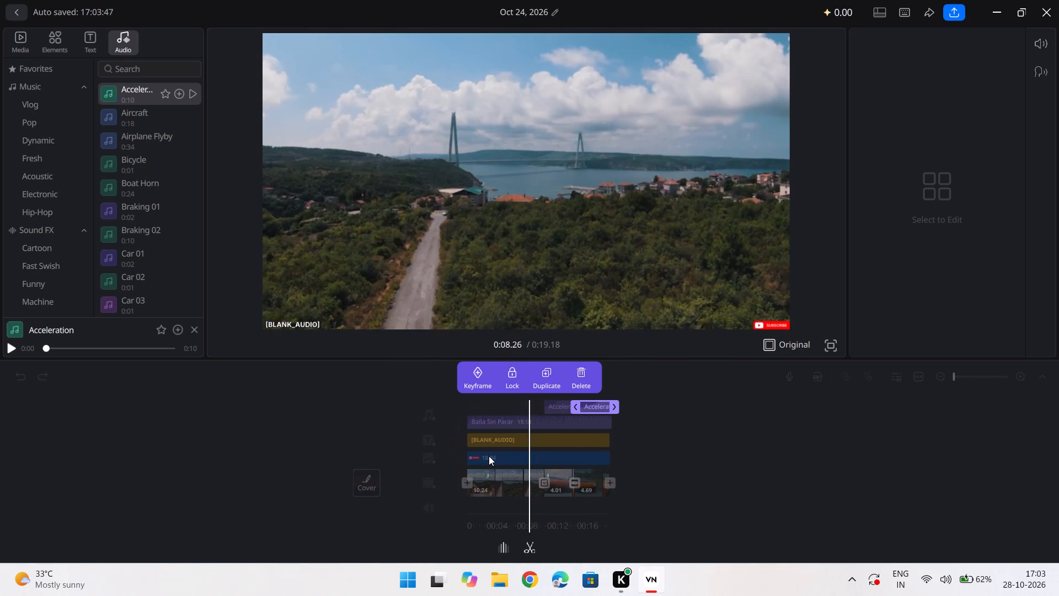
scroll(489, 456, right, 1)
scroll(489, 456, left, 1)
scroll(489, 456, right, 1)
click(691, 384)
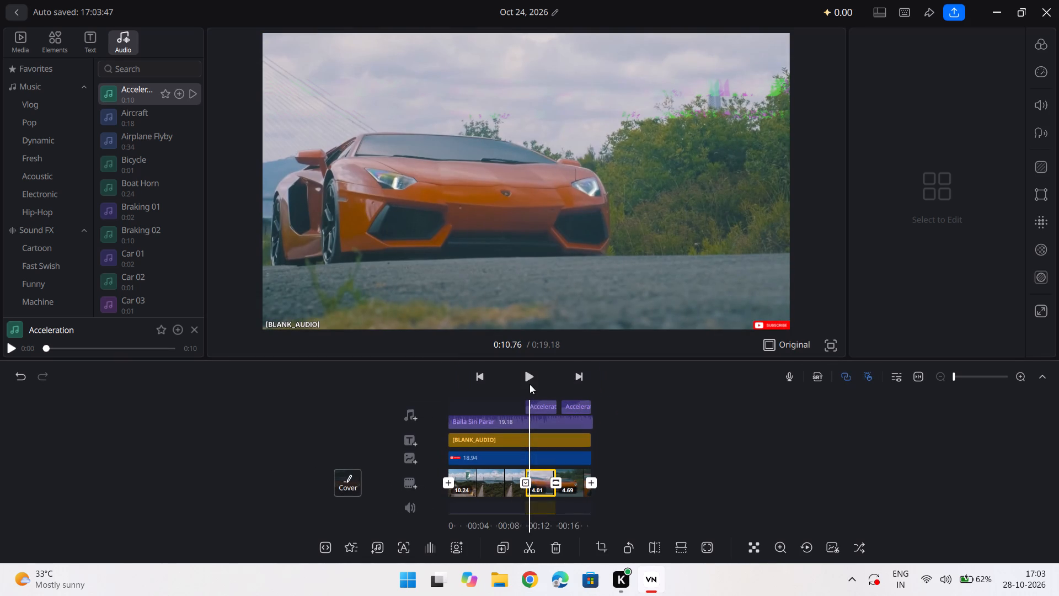
click(525, 372)
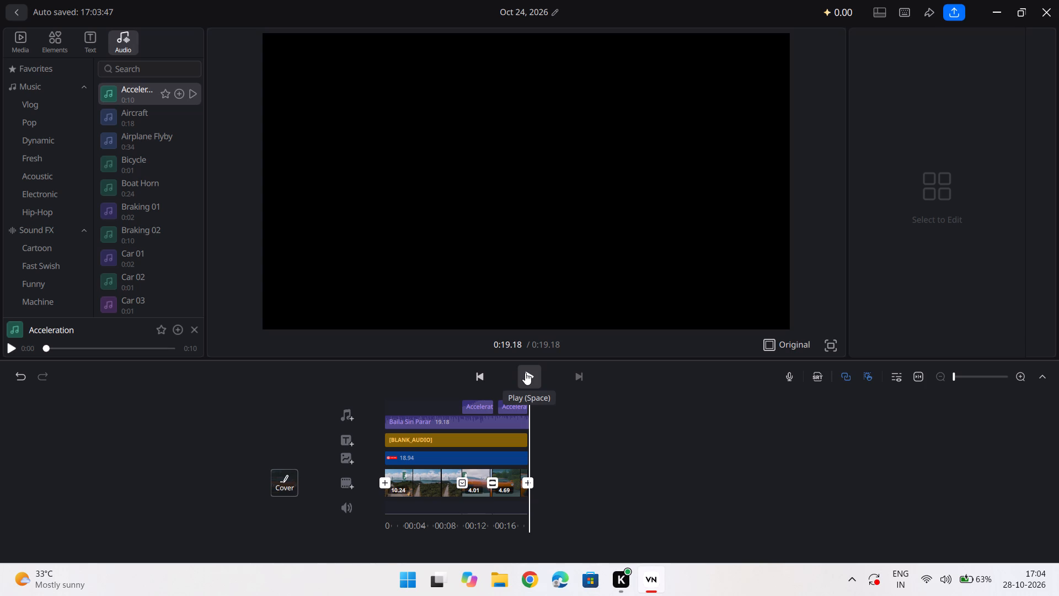
Export the video to the Videos\VN folder with automatic quality at 1080p and 25 fps.
click(950, 13)
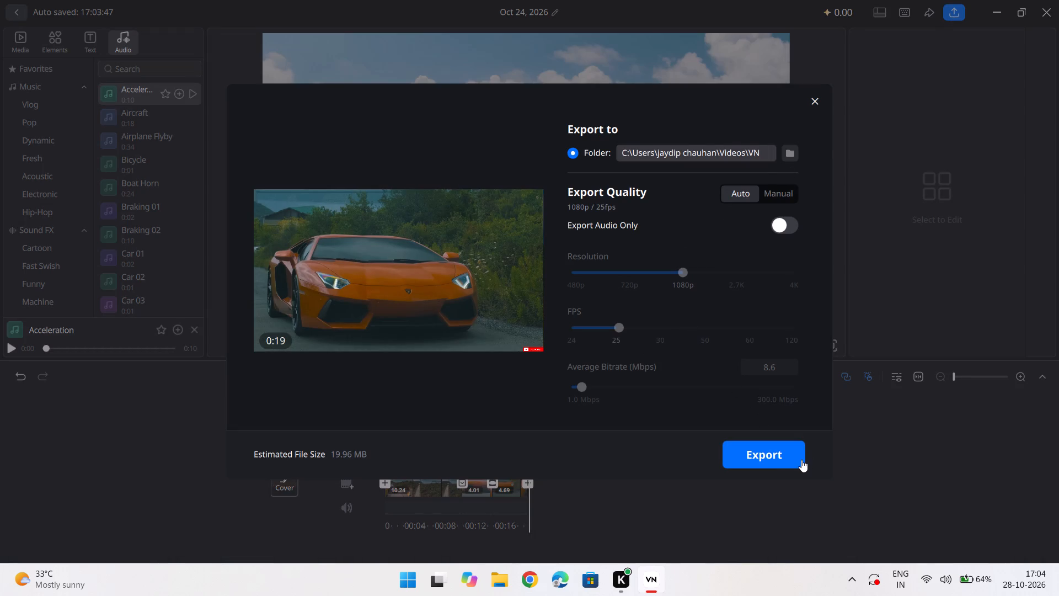
click(773, 457)
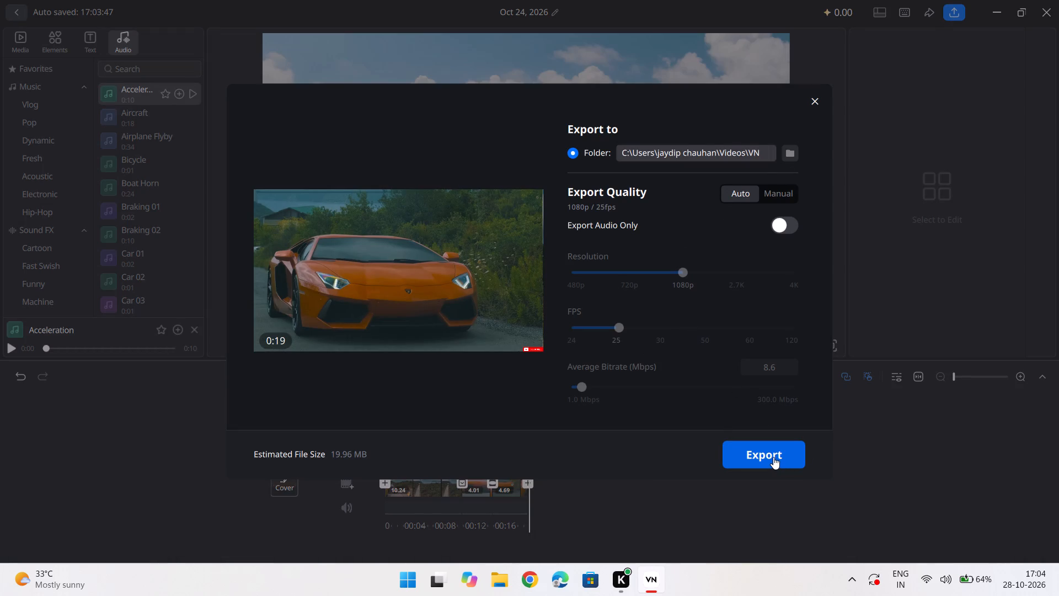
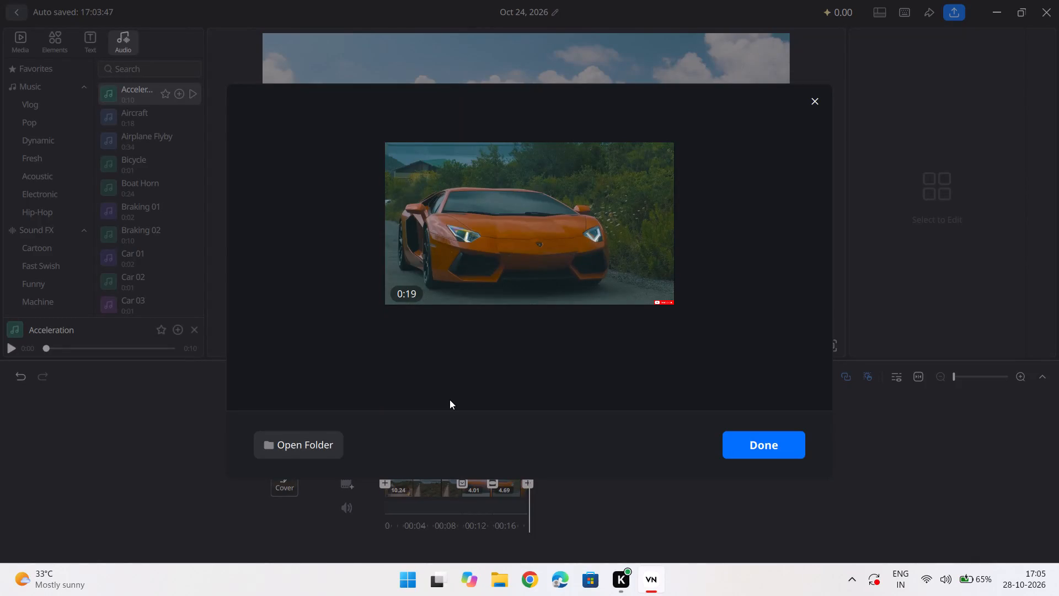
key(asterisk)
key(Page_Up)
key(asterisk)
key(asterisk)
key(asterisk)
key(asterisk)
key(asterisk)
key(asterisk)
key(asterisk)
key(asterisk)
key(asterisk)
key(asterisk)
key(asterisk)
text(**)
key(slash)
Dismiss the completed export of Oct 24, 2026 and leave the editor for the project overview.
click(745, 437)
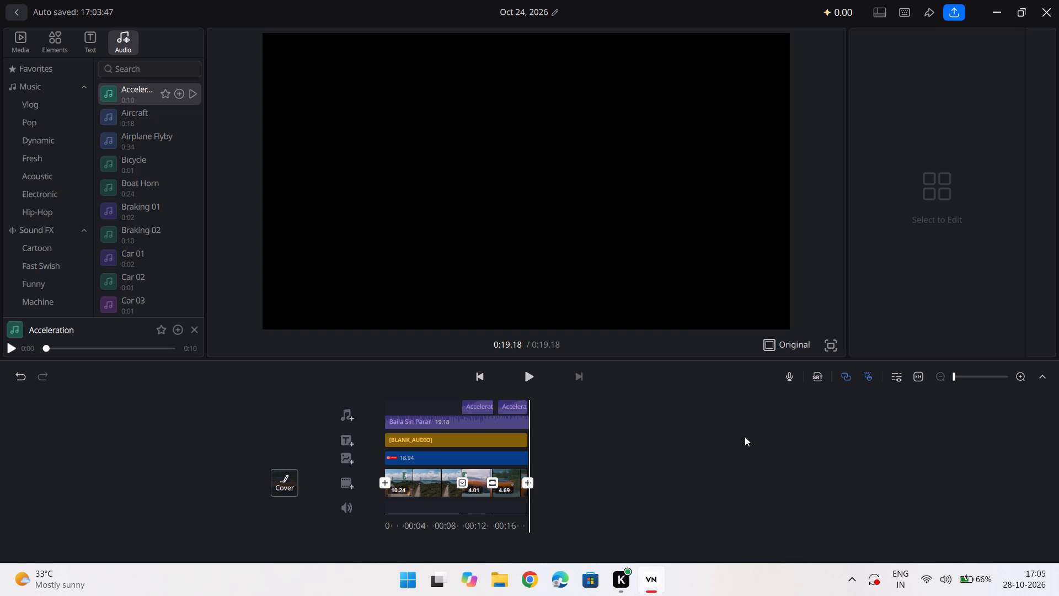
scroll(547, 416, right, 11)
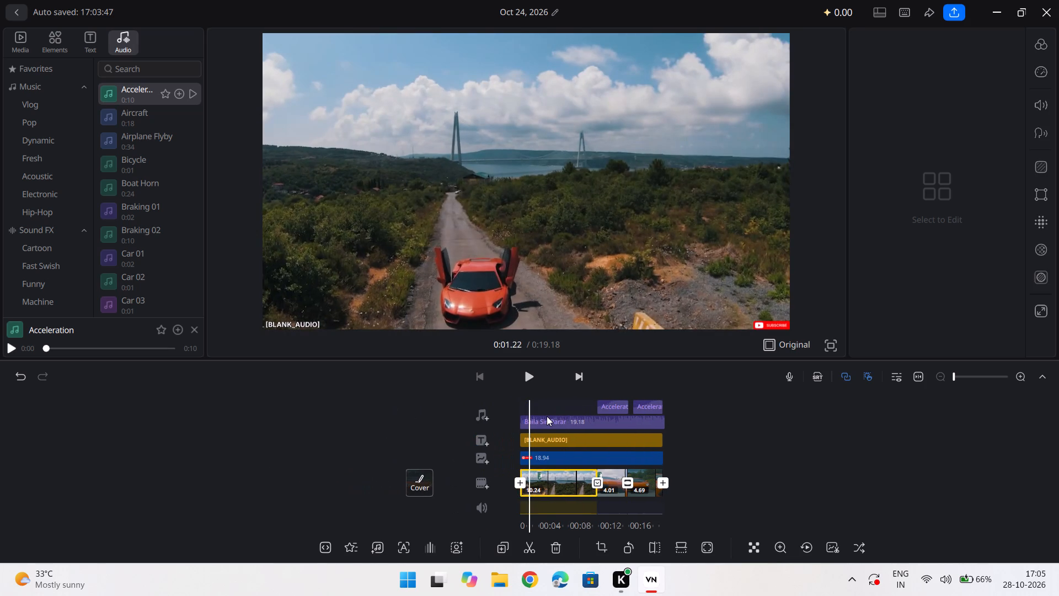
scroll(547, 416, right, 3)
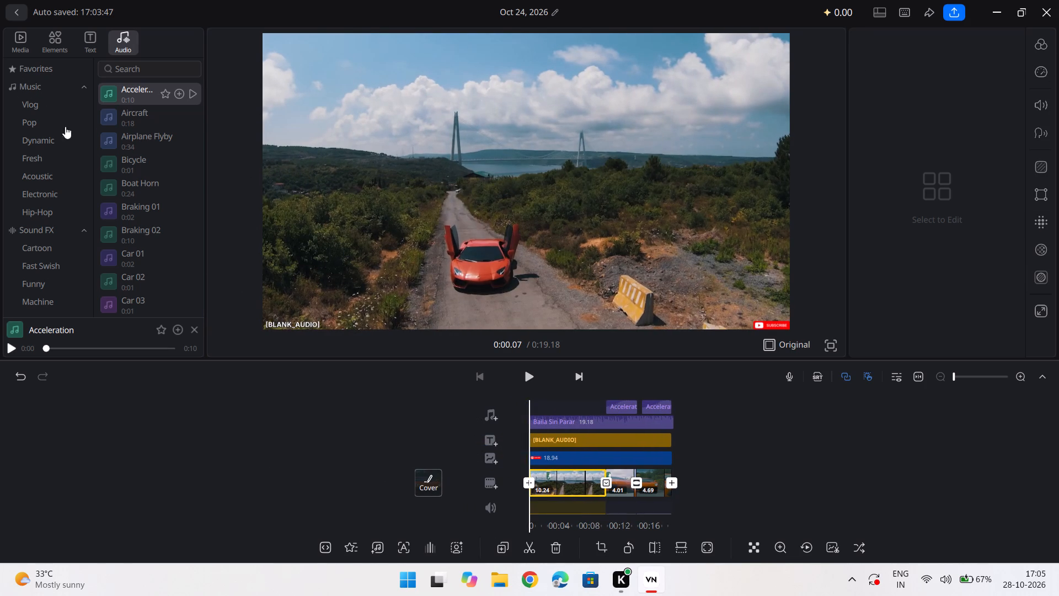
click(17, 13)
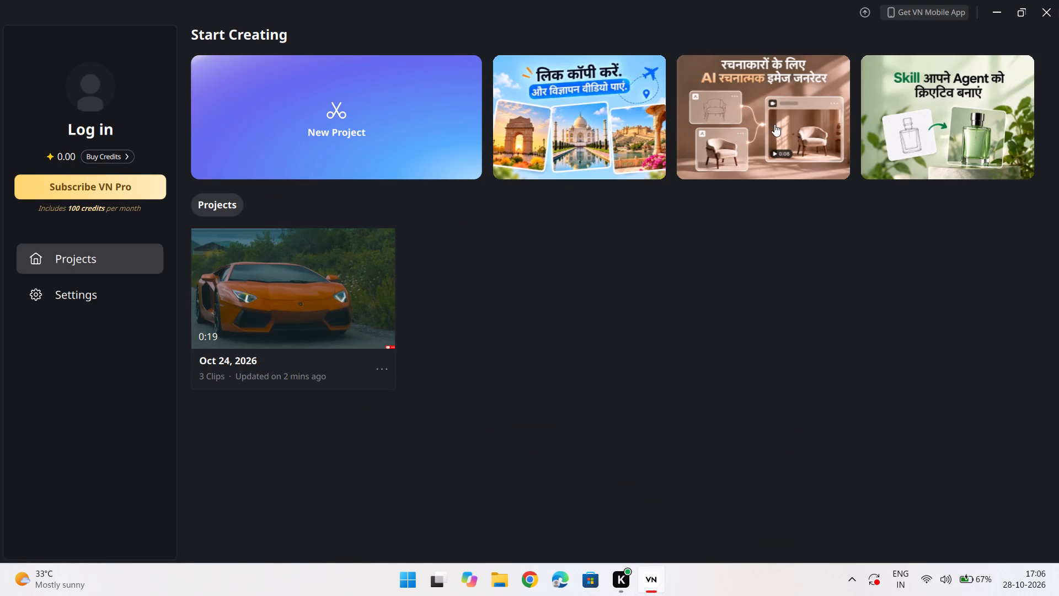
Start a new video project from the project overview.
scroll(777, 124, left, 5)
click(296, 111)
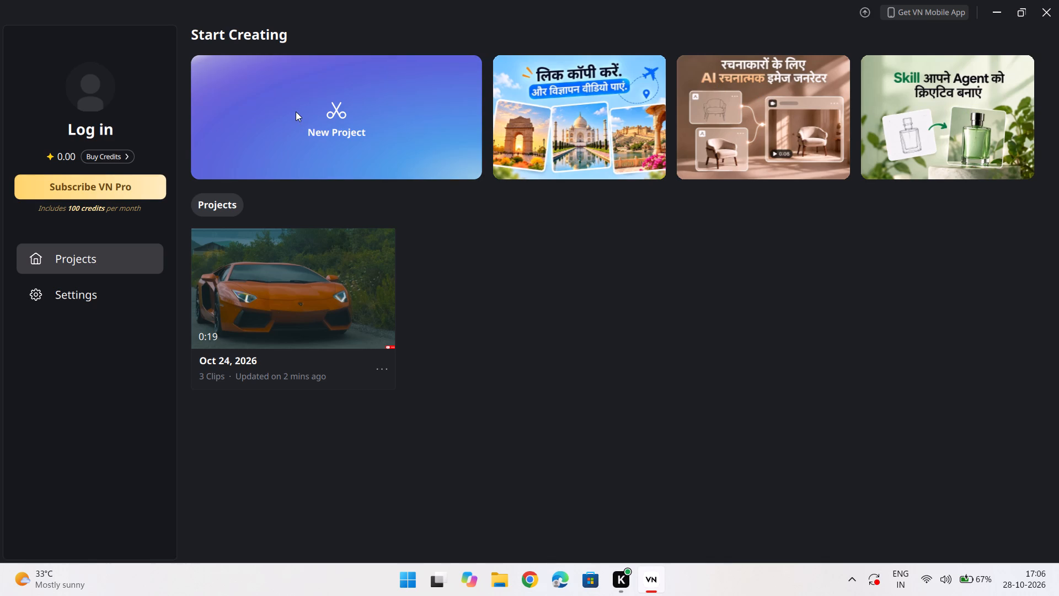